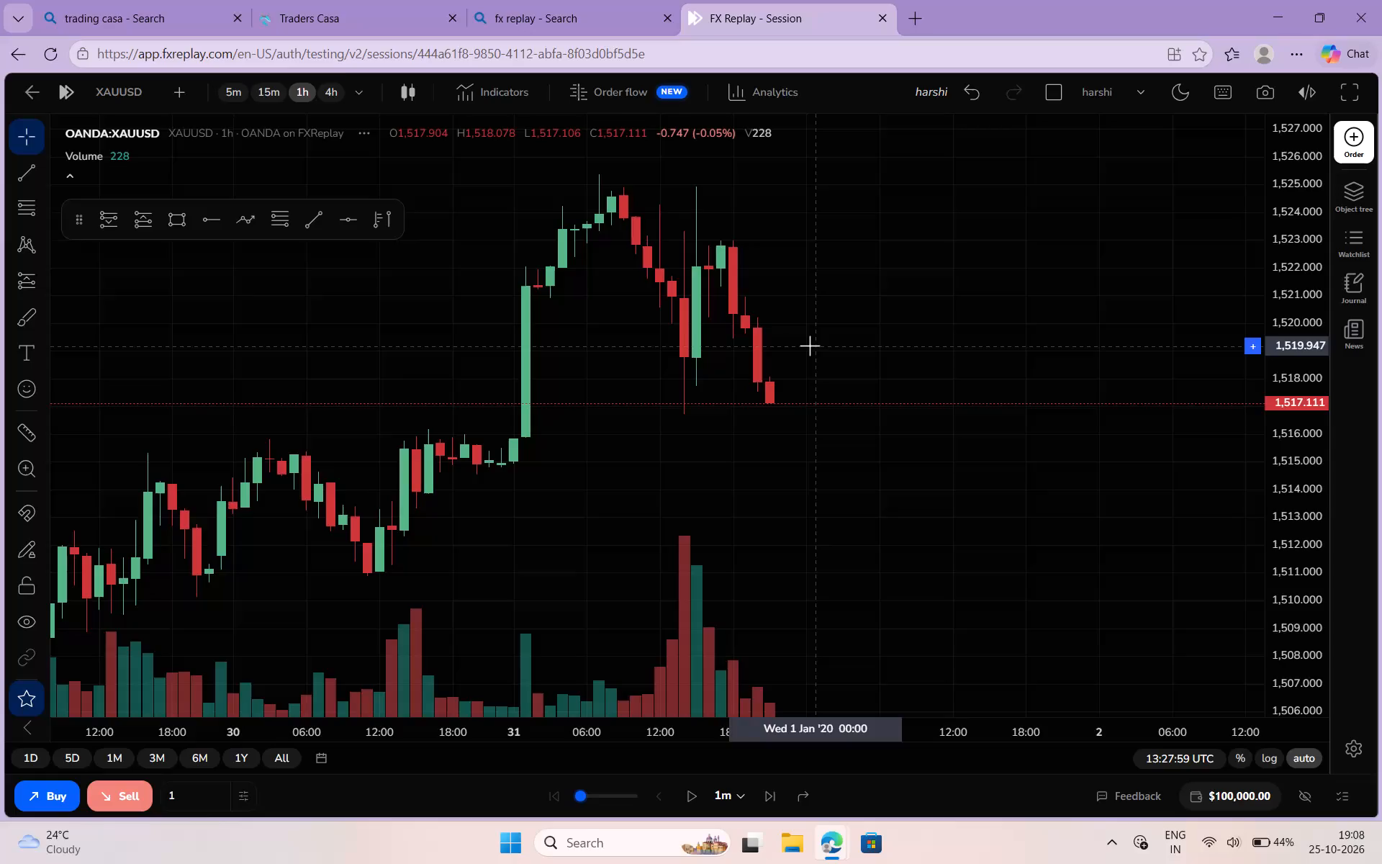
Set the replay step interval to 15m.
{"action": "scroll", "coordinate": [810, 346], "scroll_direction": "left", "scroll_amount": 3}
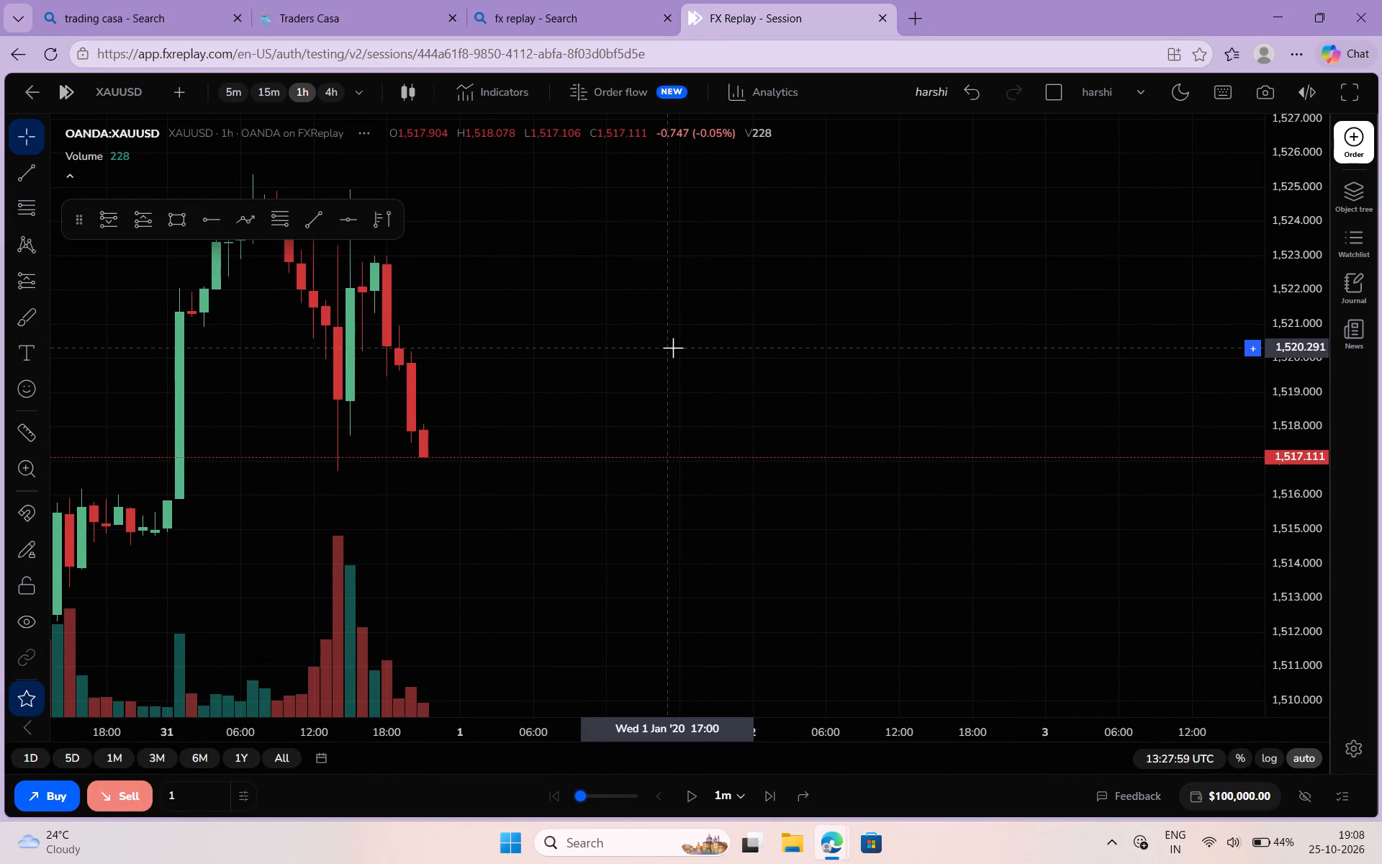
{"action": "scroll", "coordinate": [673, 348], "scroll_direction": "right", "scroll_amount": 2}
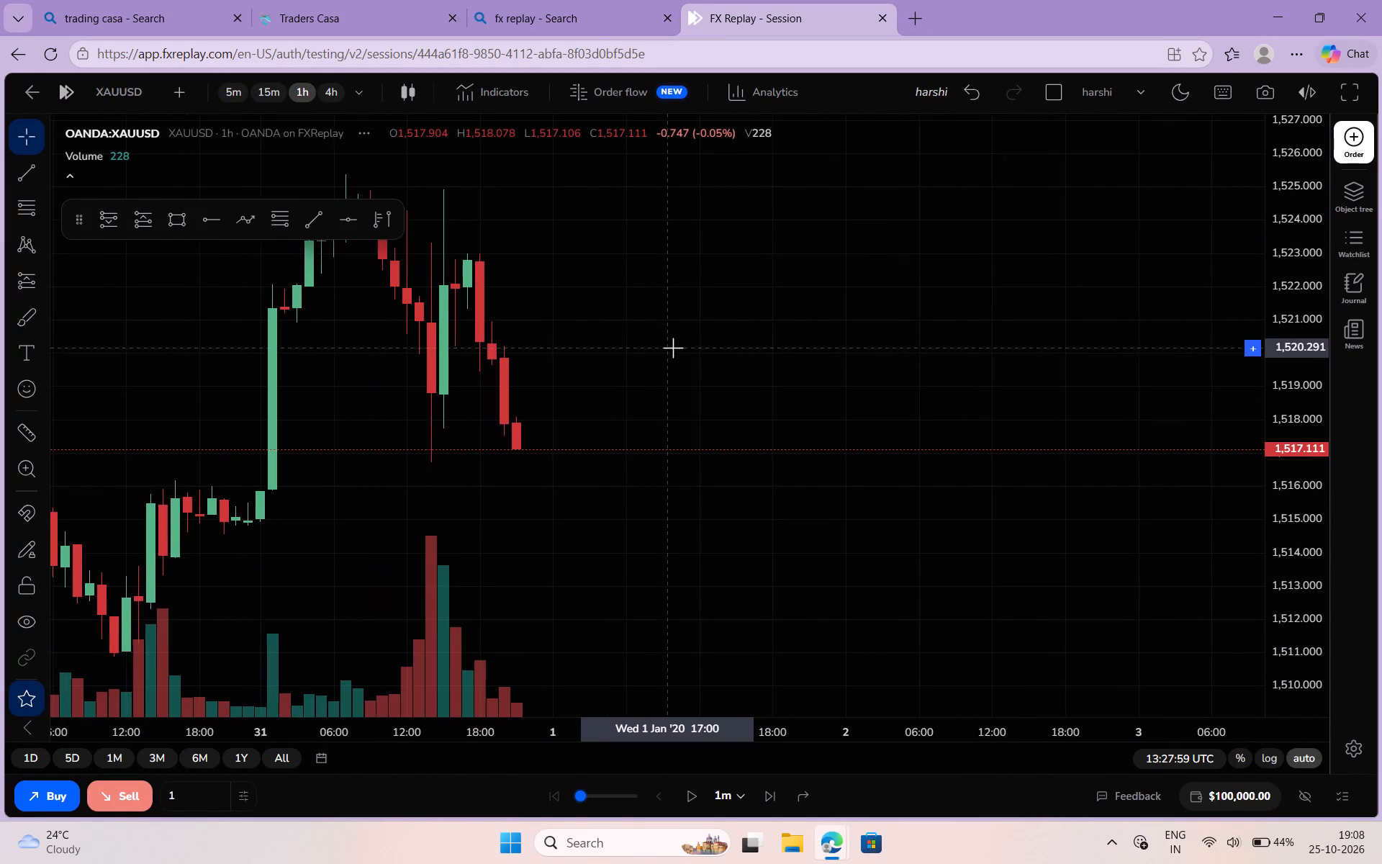
{"action": "scroll", "coordinate": [673, 348], "scroll_direction": "right", "scroll_amount": 1}
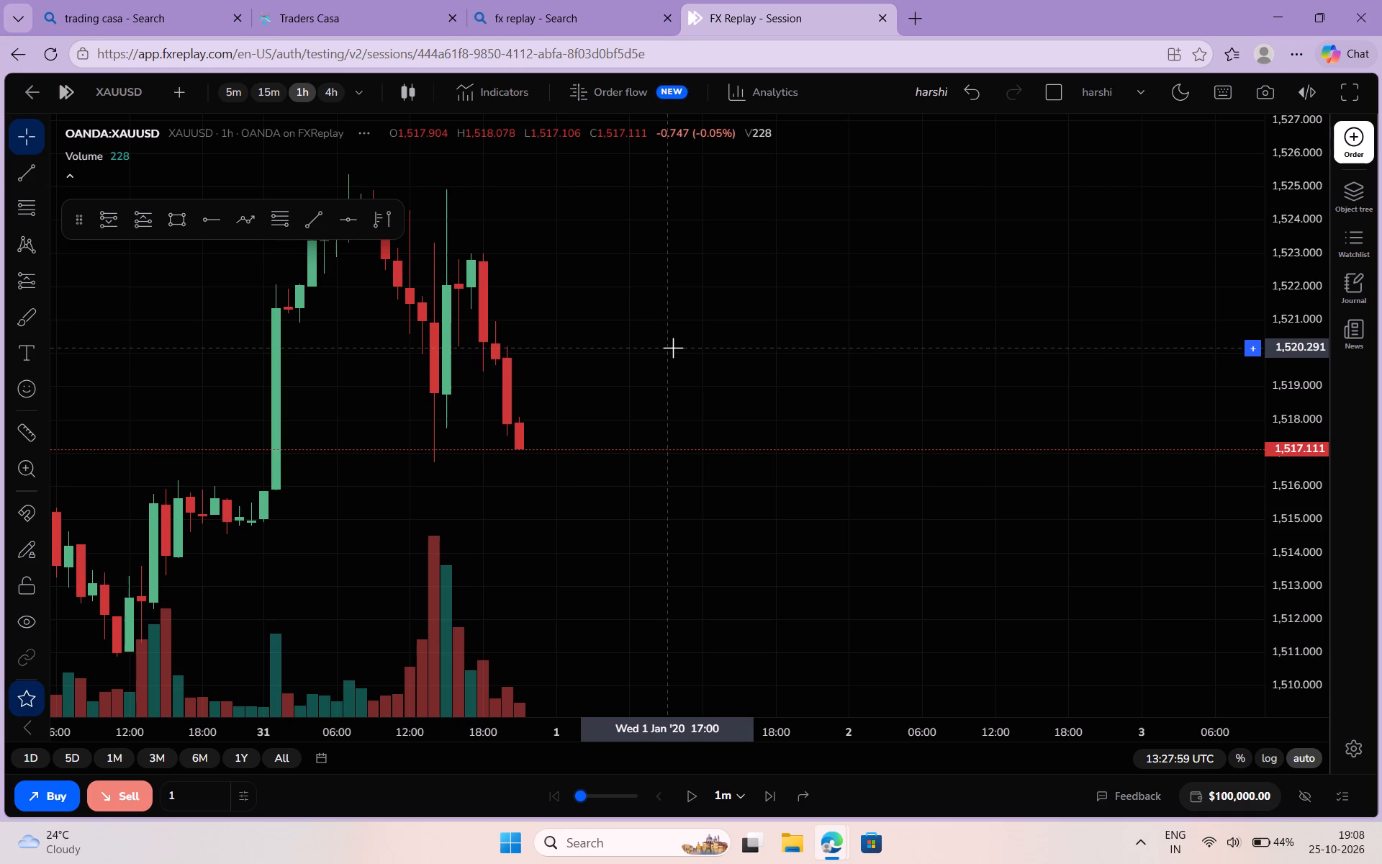
{"action": "left_click", "coordinate": [736, 788]}
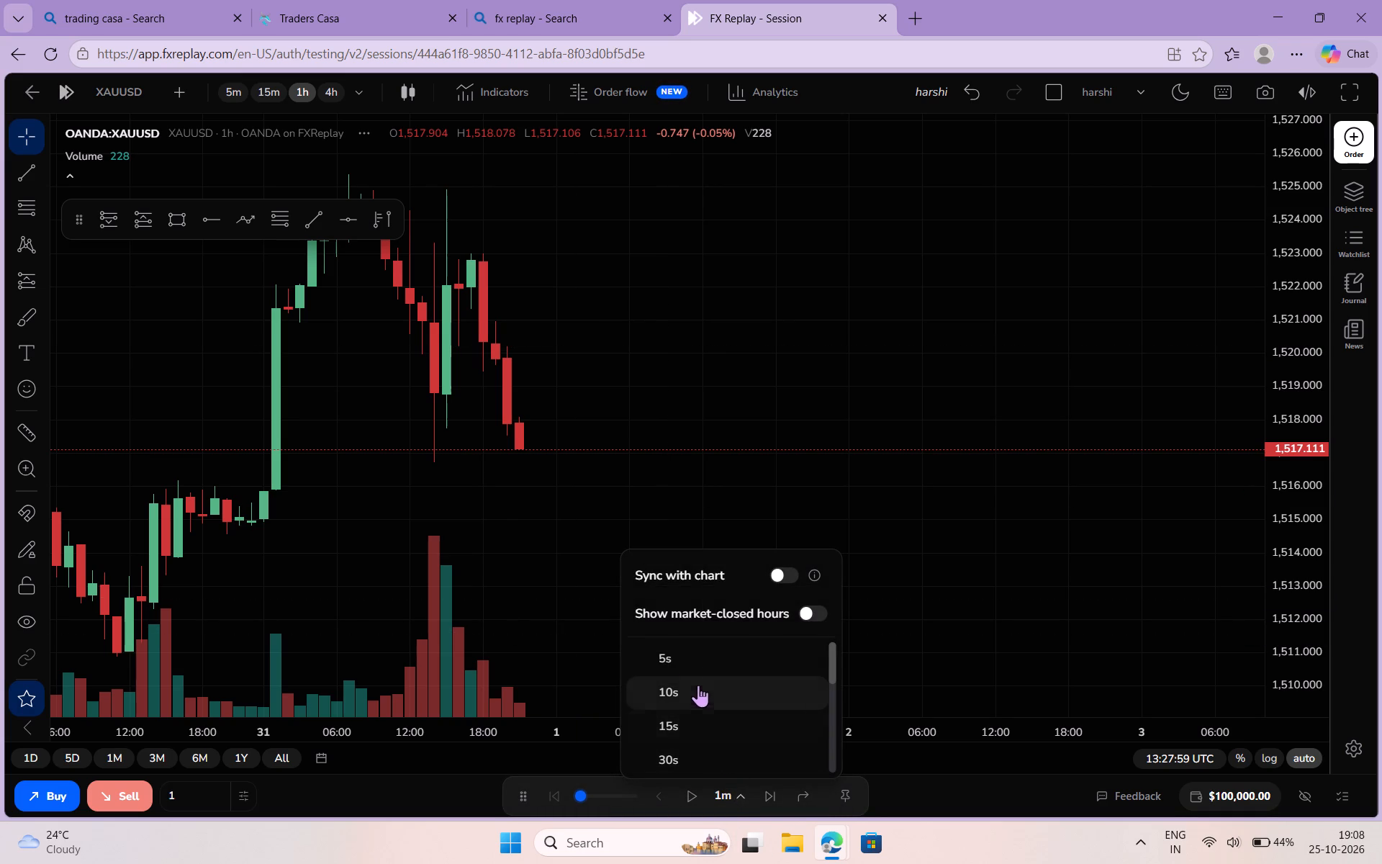
{"action": "scroll", "coordinate": [696, 737], "scroll_direction": "down", "scroll_amount": 2}
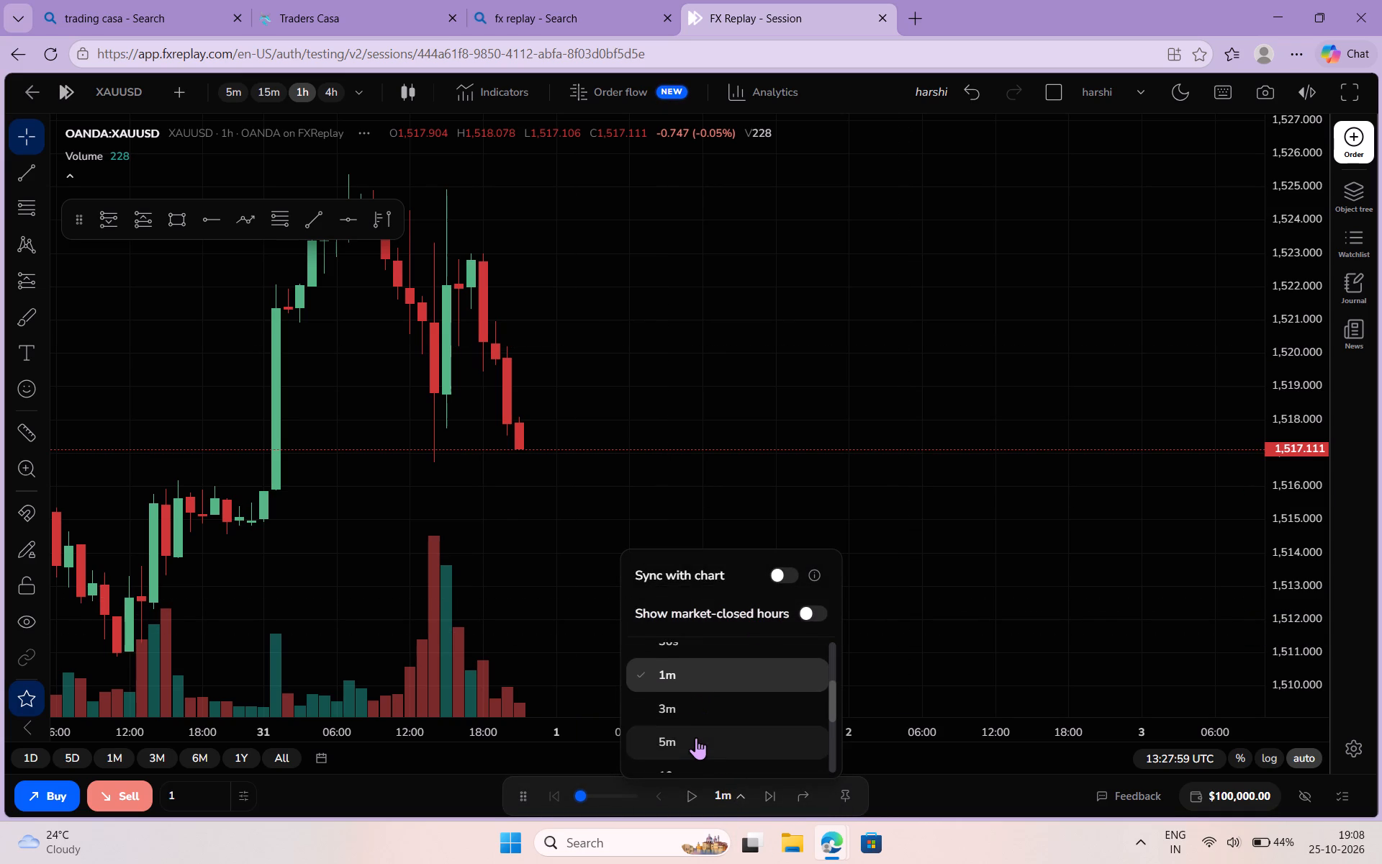
{"action": "scroll", "coordinate": [696, 737], "scroll_direction": "down", "scroll_amount": 1}
{"action": "left_click", "coordinate": [691, 736]}
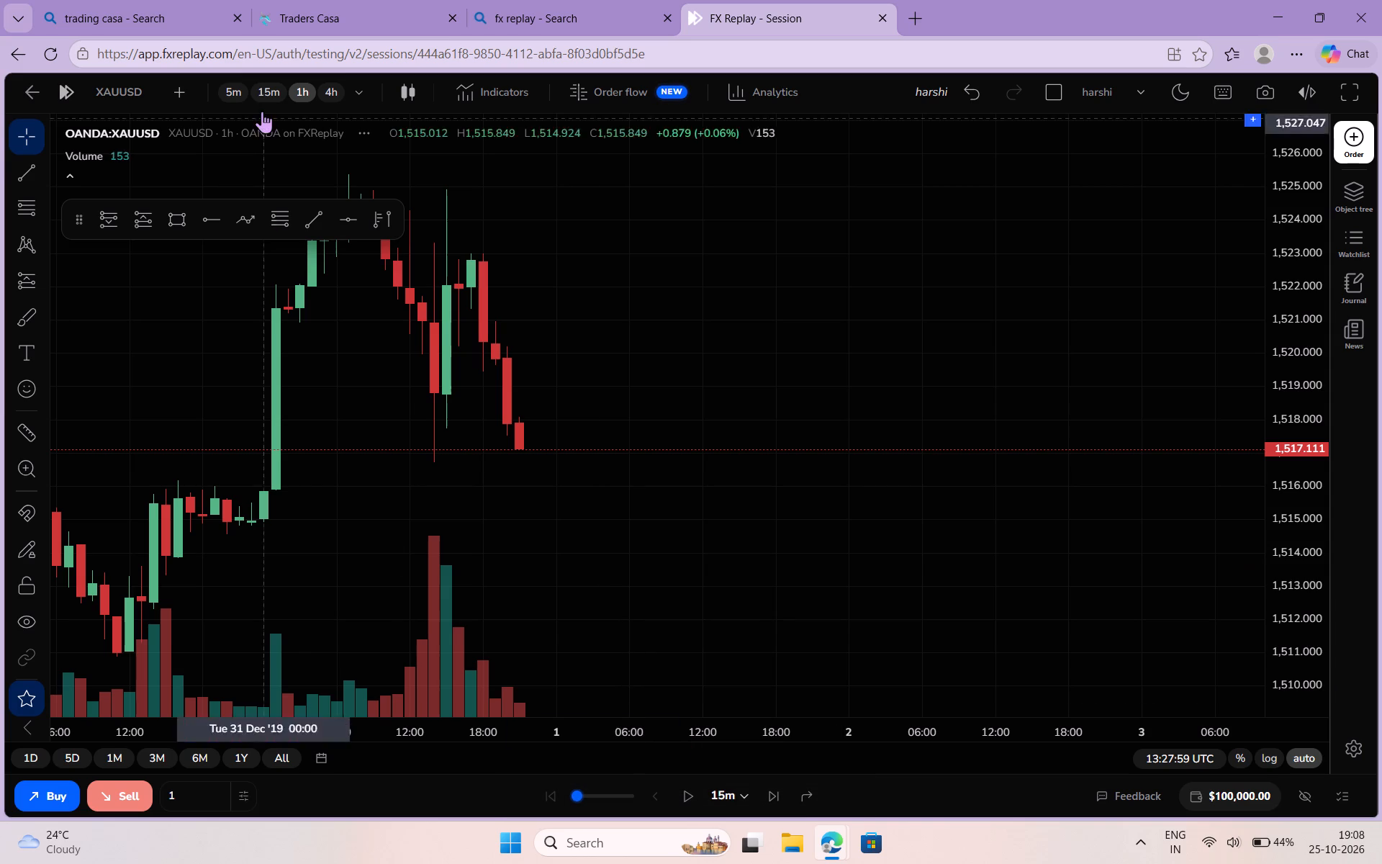
Switch the XAUUSD chart to the 15m timeframe and start the replay.
{"action": "left_click", "coordinate": [266, 89]}
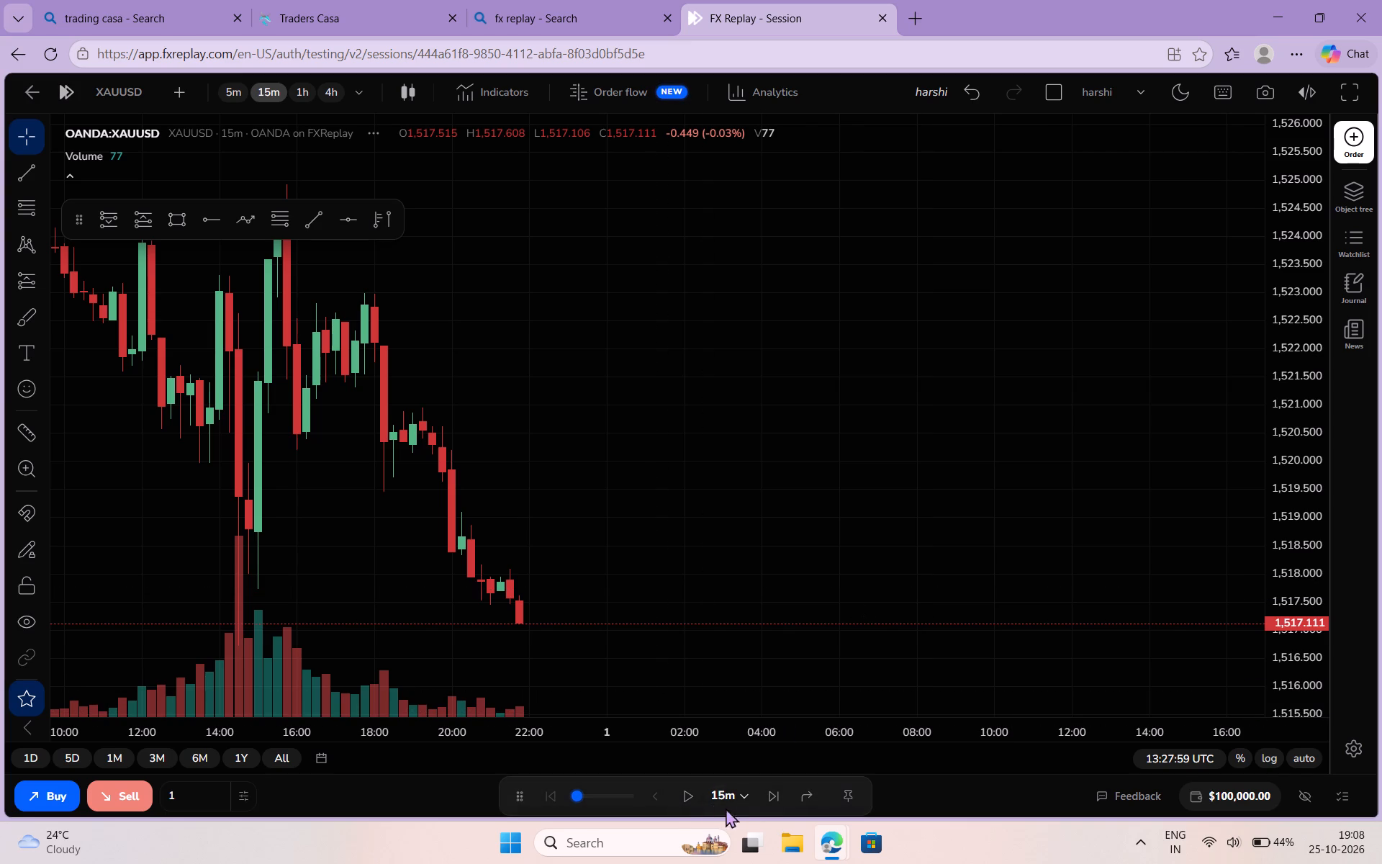
{"action": "left_click", "coordinate": [689, 796]}
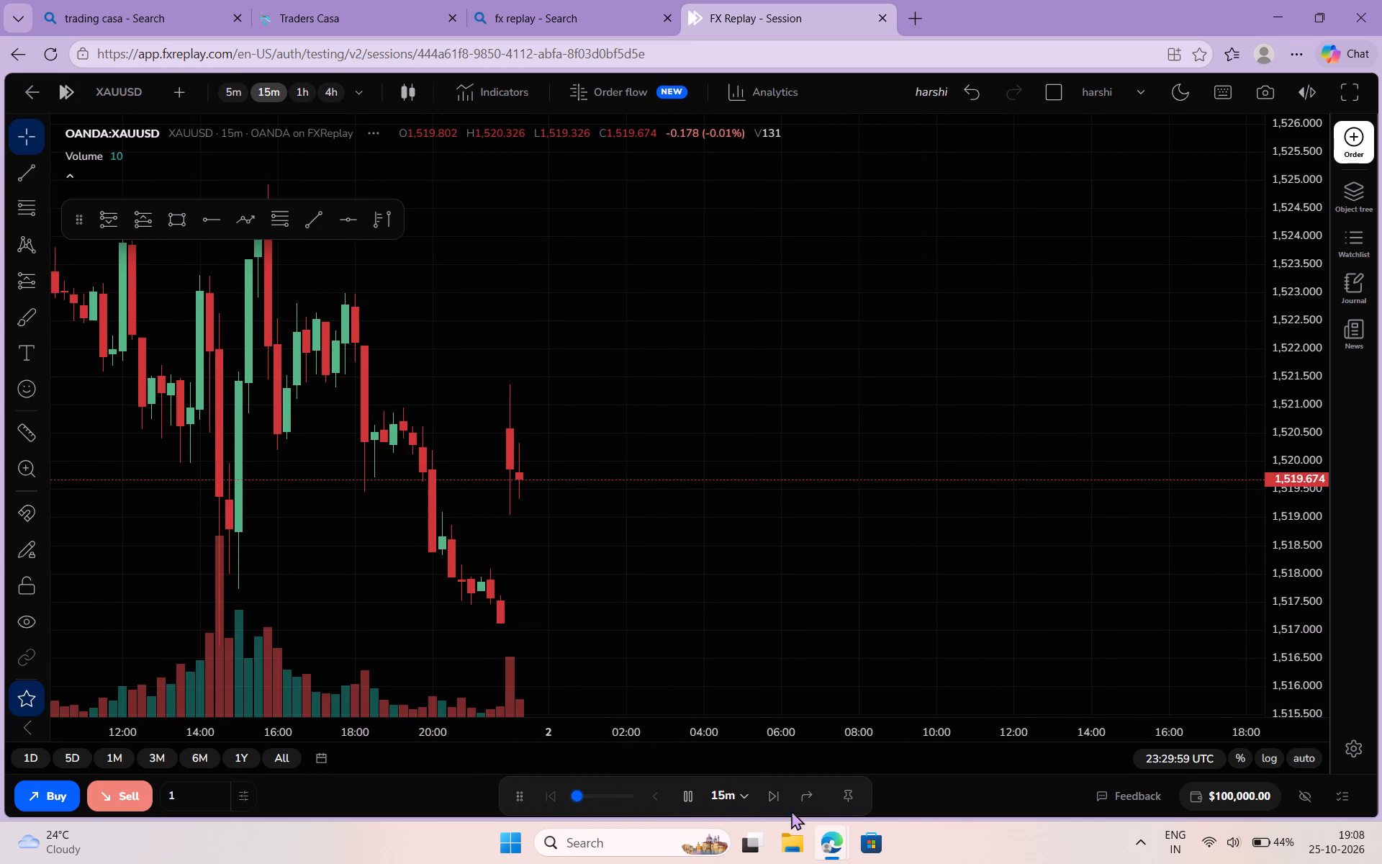
Set the running replay's step interval to 5m.
{"action": "left_click", "coordinate": [728, 795]}
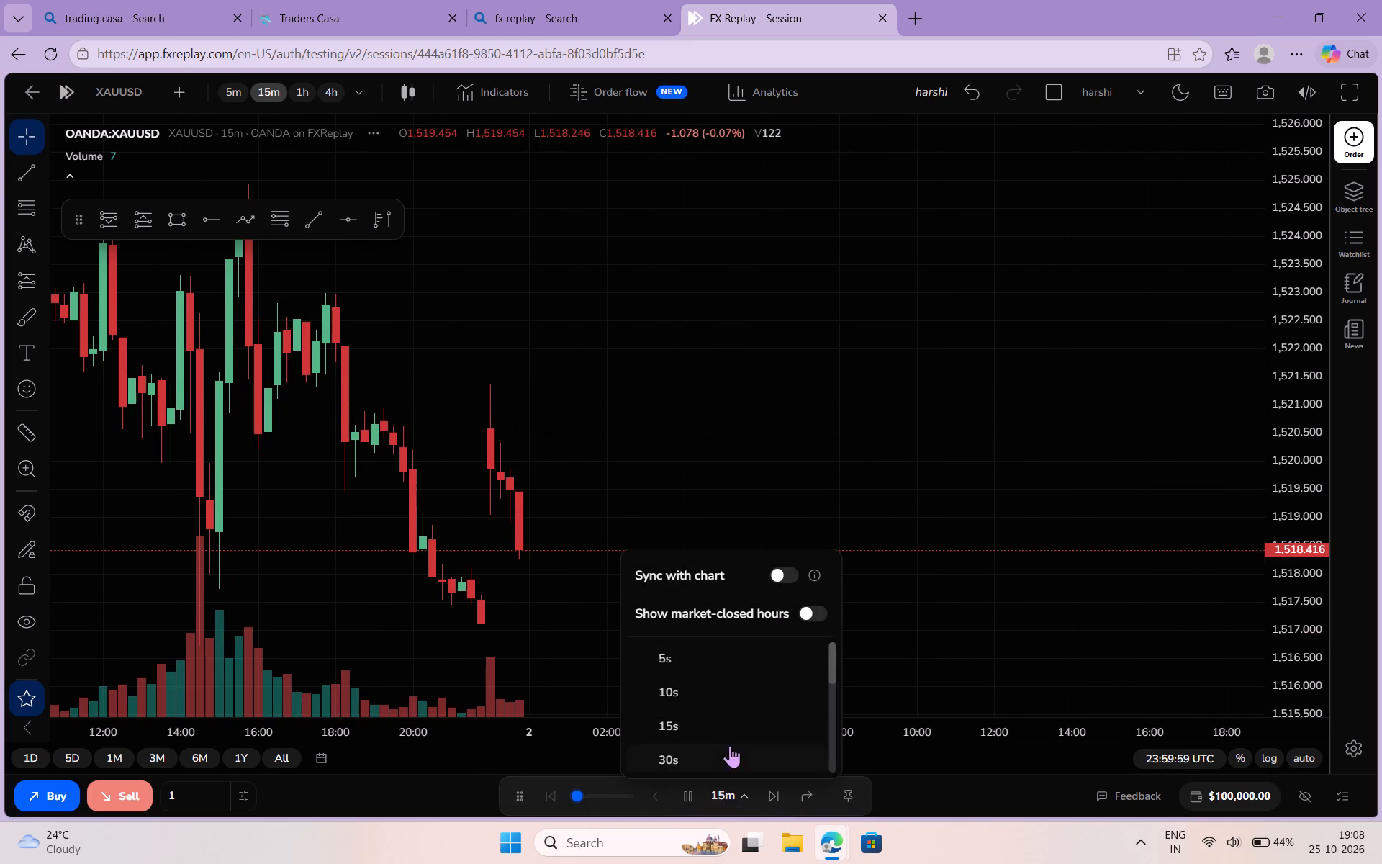
{"action": "scroll", "coordinate": [687, 729], "scroll_direction": "down", "scroll_amount": 2}
{"action": "left_click", "coordinate": [687, 729]}
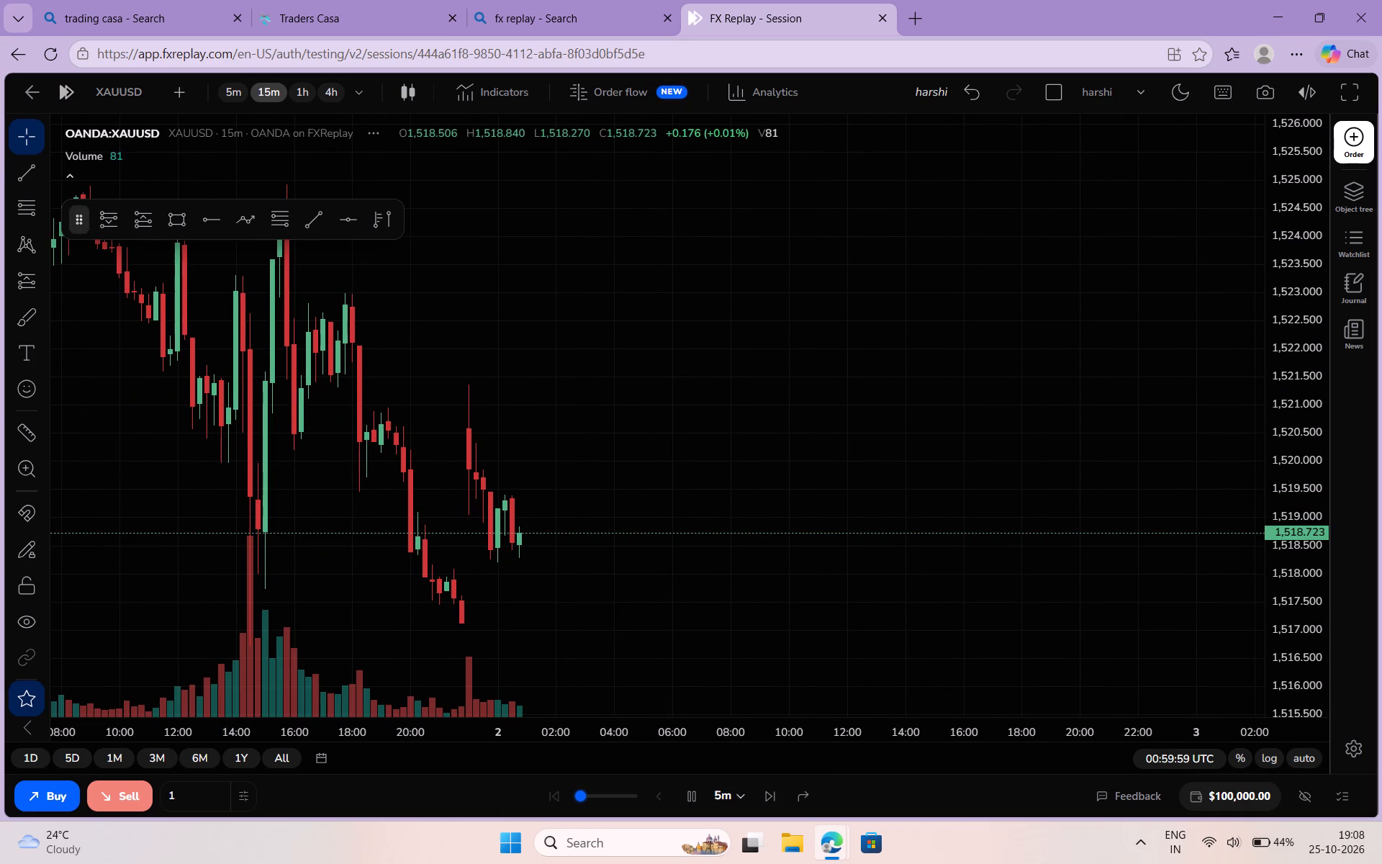
Move the floating favourite drawing tools away from the candles into the empty chart area.
{"action": "left_click_drag", "start_coordinate": [76, 228], "coordinate": [737, 198]}
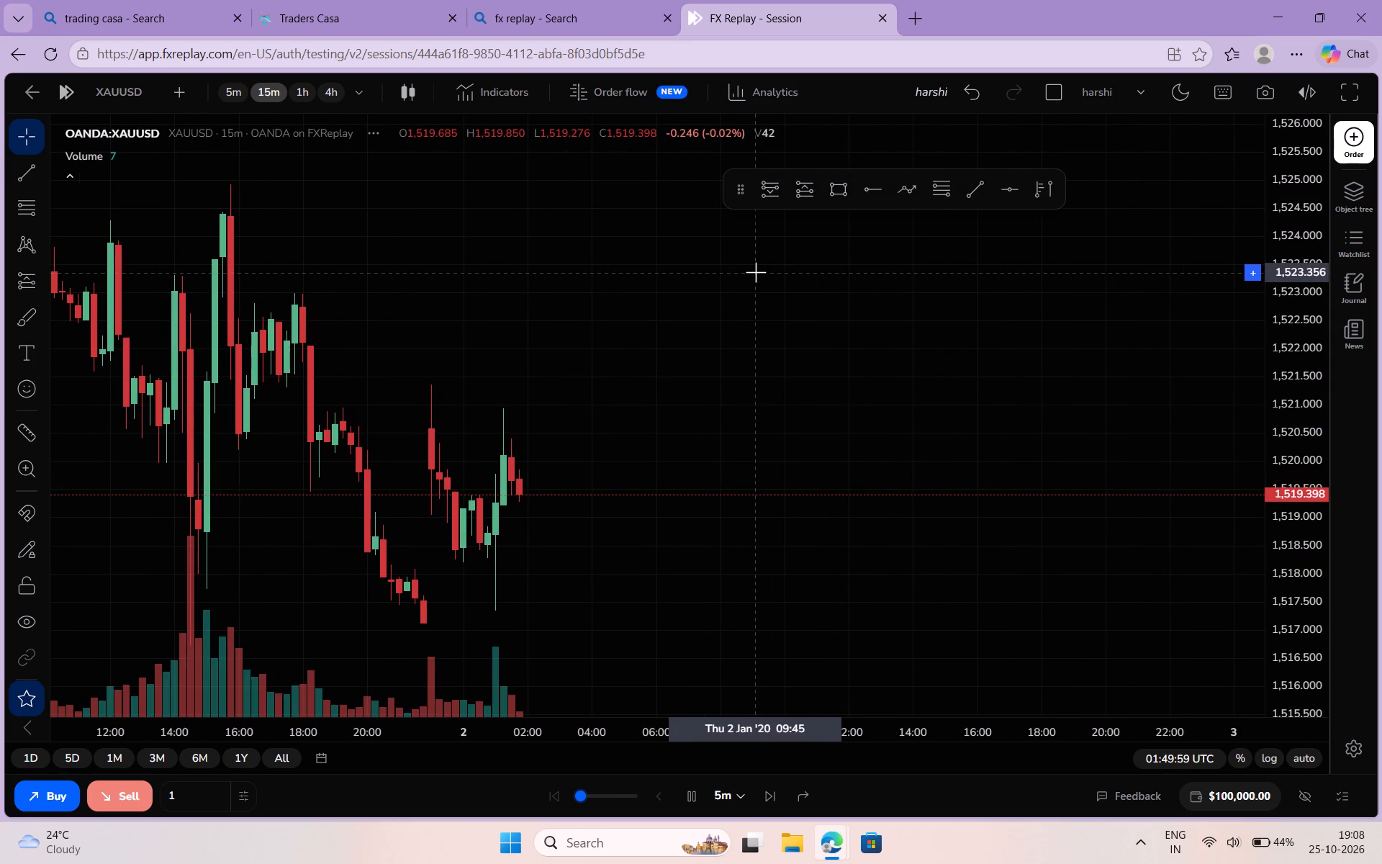
Set the running replay's step interval to 10m.
{"action": "scroll", "coordinate": [624, 392], "scroll_direction": "right", "scroll_amount": 2}
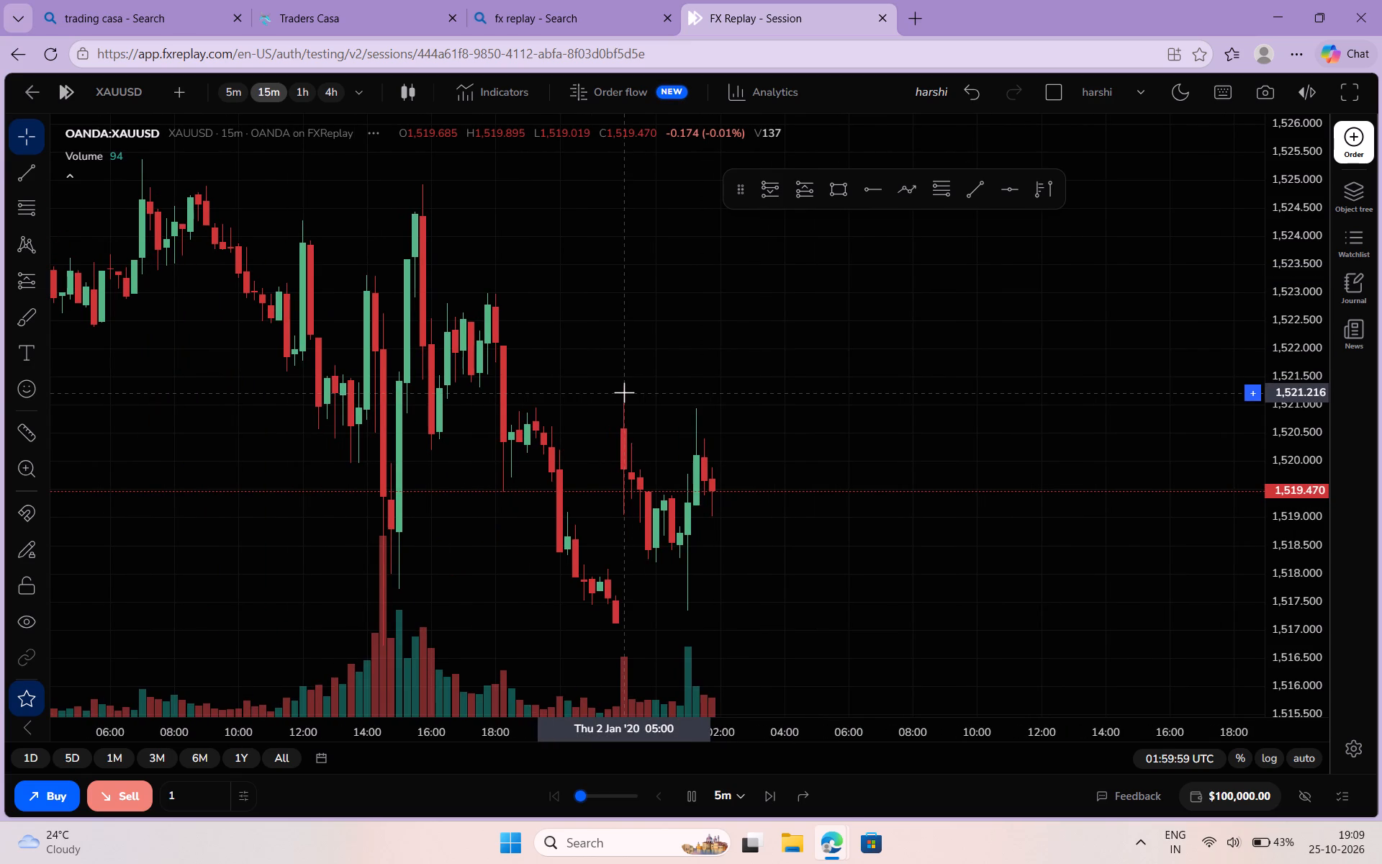
{"action": "scroll", "coordinate": [624, 392], "scroll_direction": "right", "scroll_amount": 1}
{"action": "scroll", "coordinate": [624, 392], "scroll_direction": "left", "scroll_amount": 1}
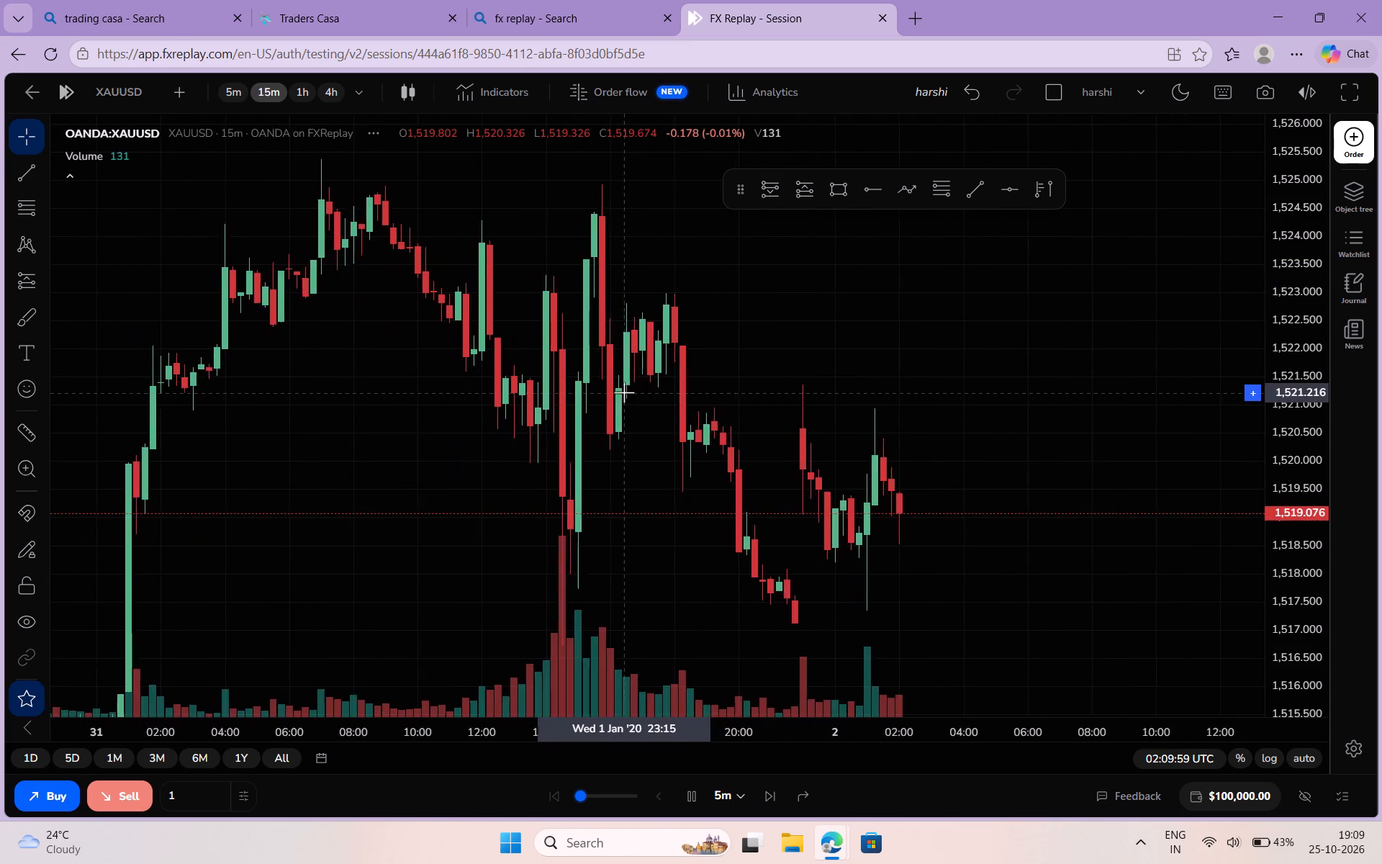
{"action": "scroll", "coordinate": [624, 392], "scroll_direction": "left", "scroll_amount": 1}
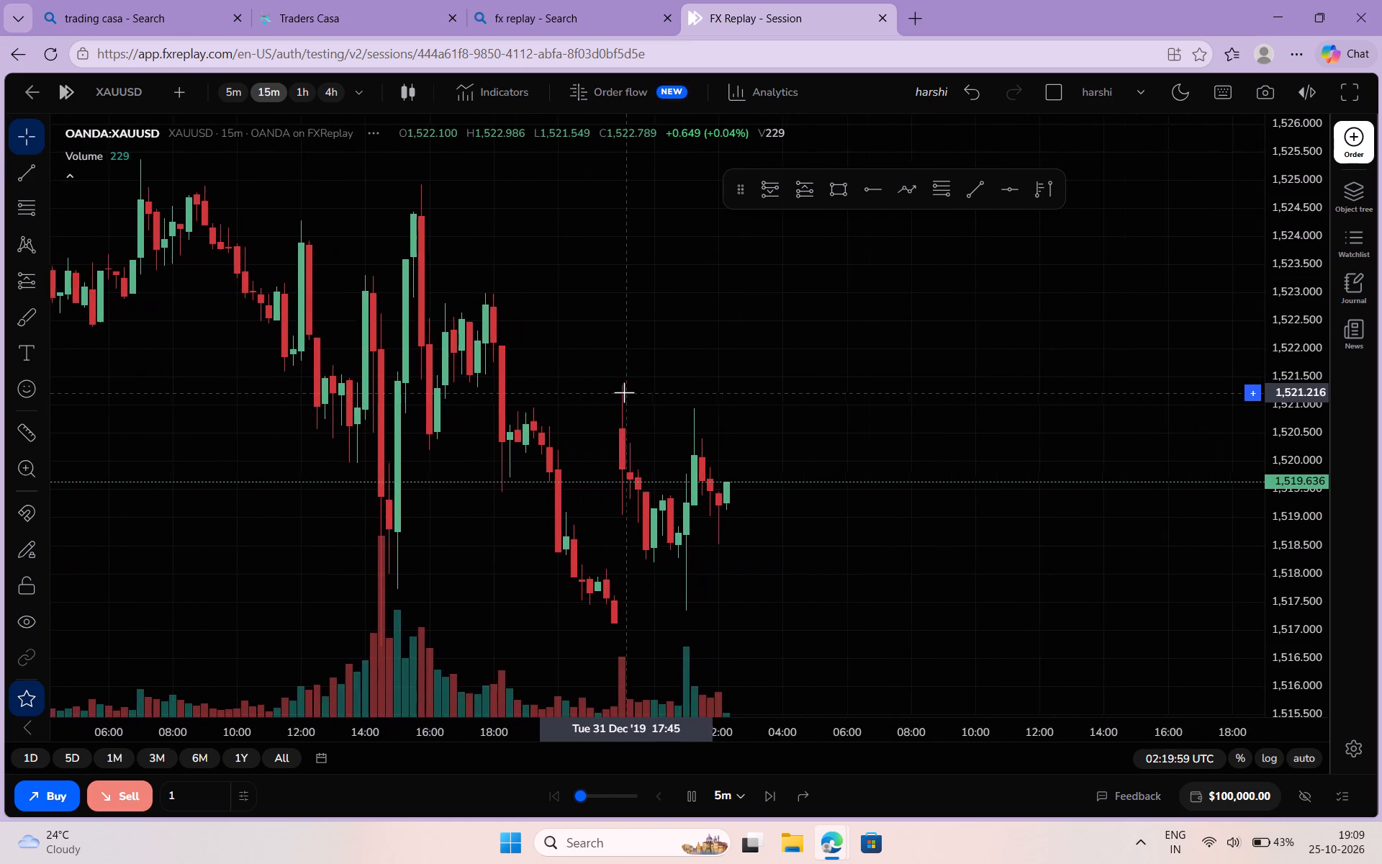
{"action": "scroll", "coordinate": [624, 392], "scroll_direction": "left", "scroll_amount": 1}
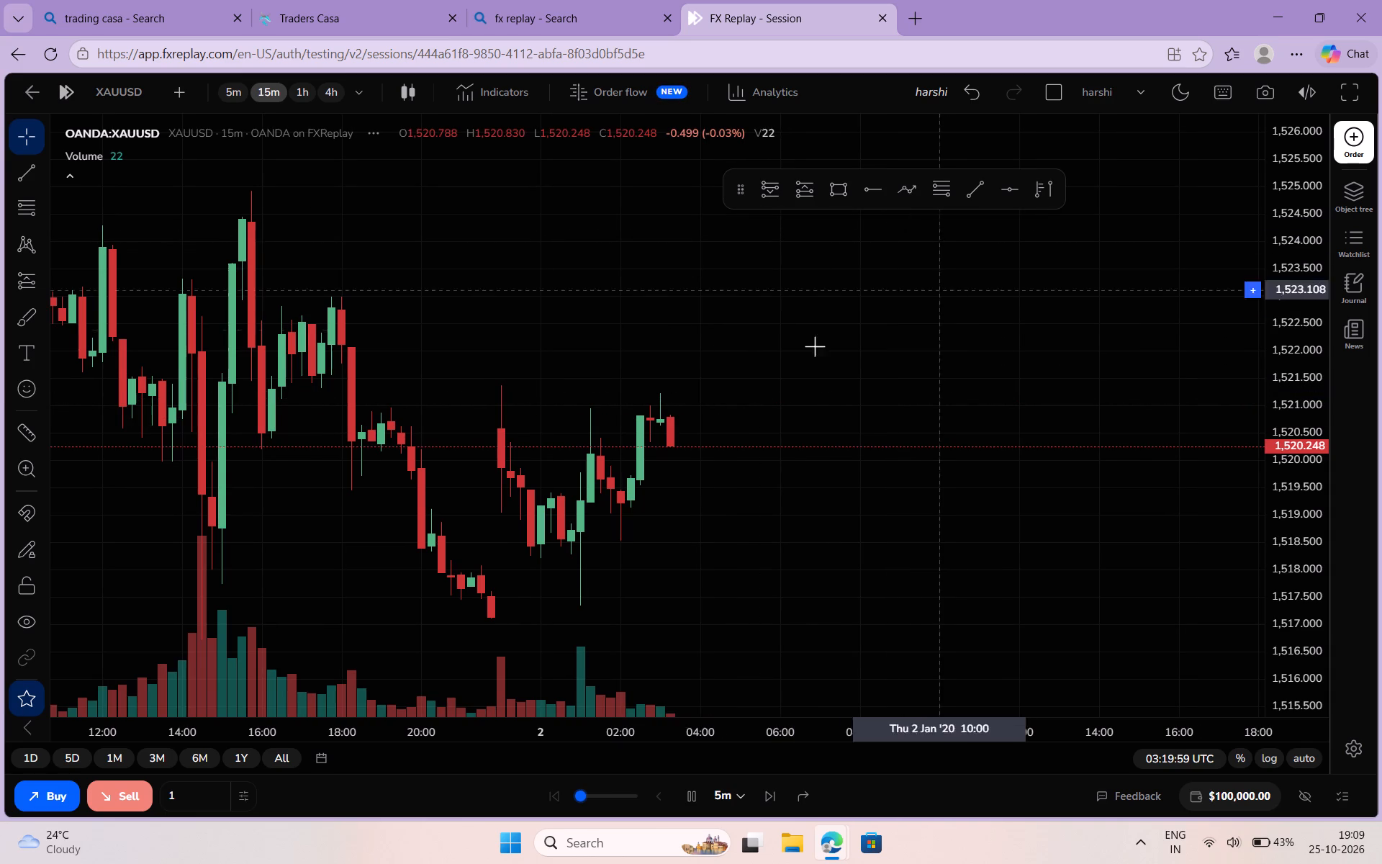
{"action": "left_click", "coordinate": [732, 795]}
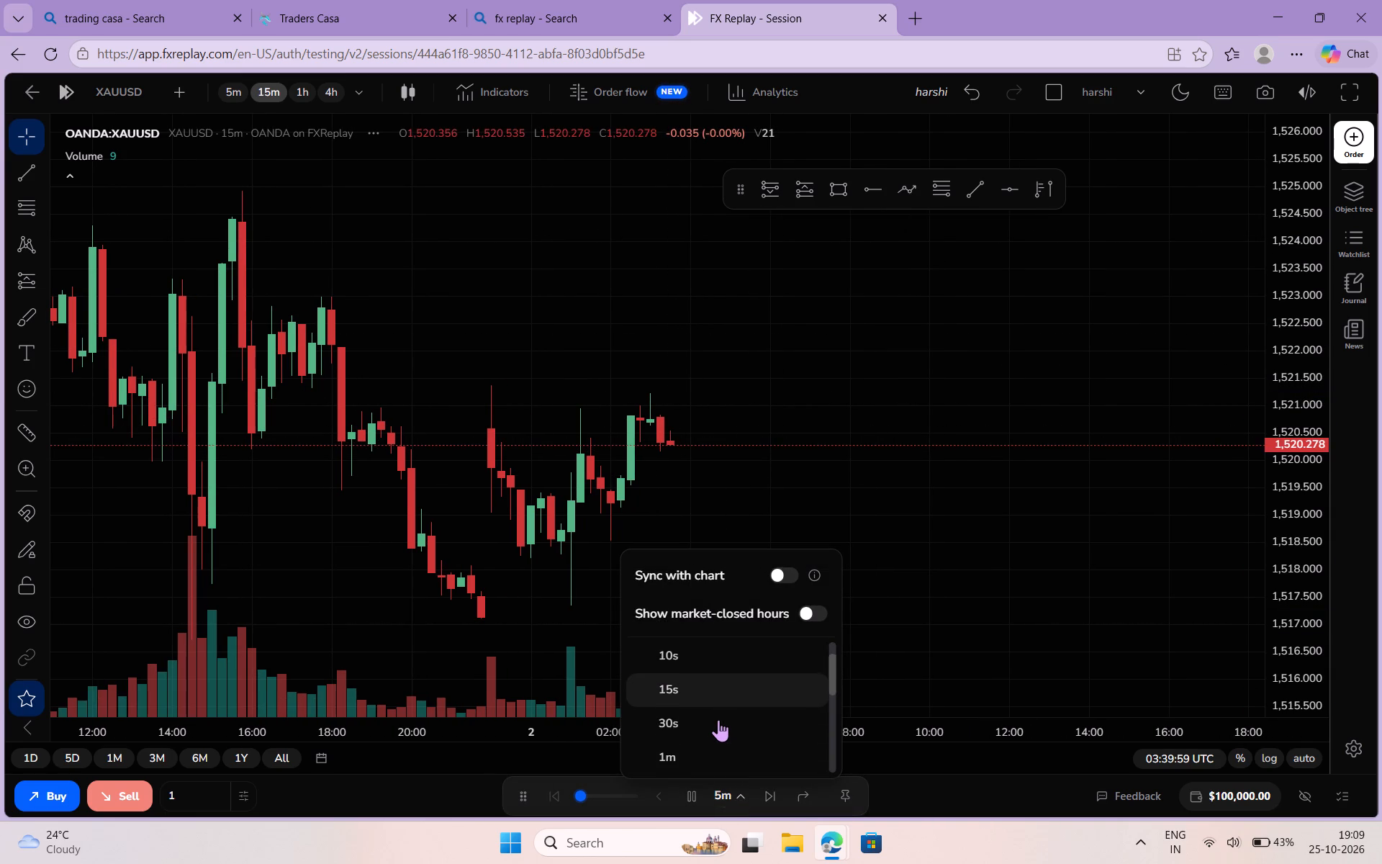
{"action": "scroll", "coordinate": [718, 719], "scroll_direction": "down", "scroll_amount": 1}
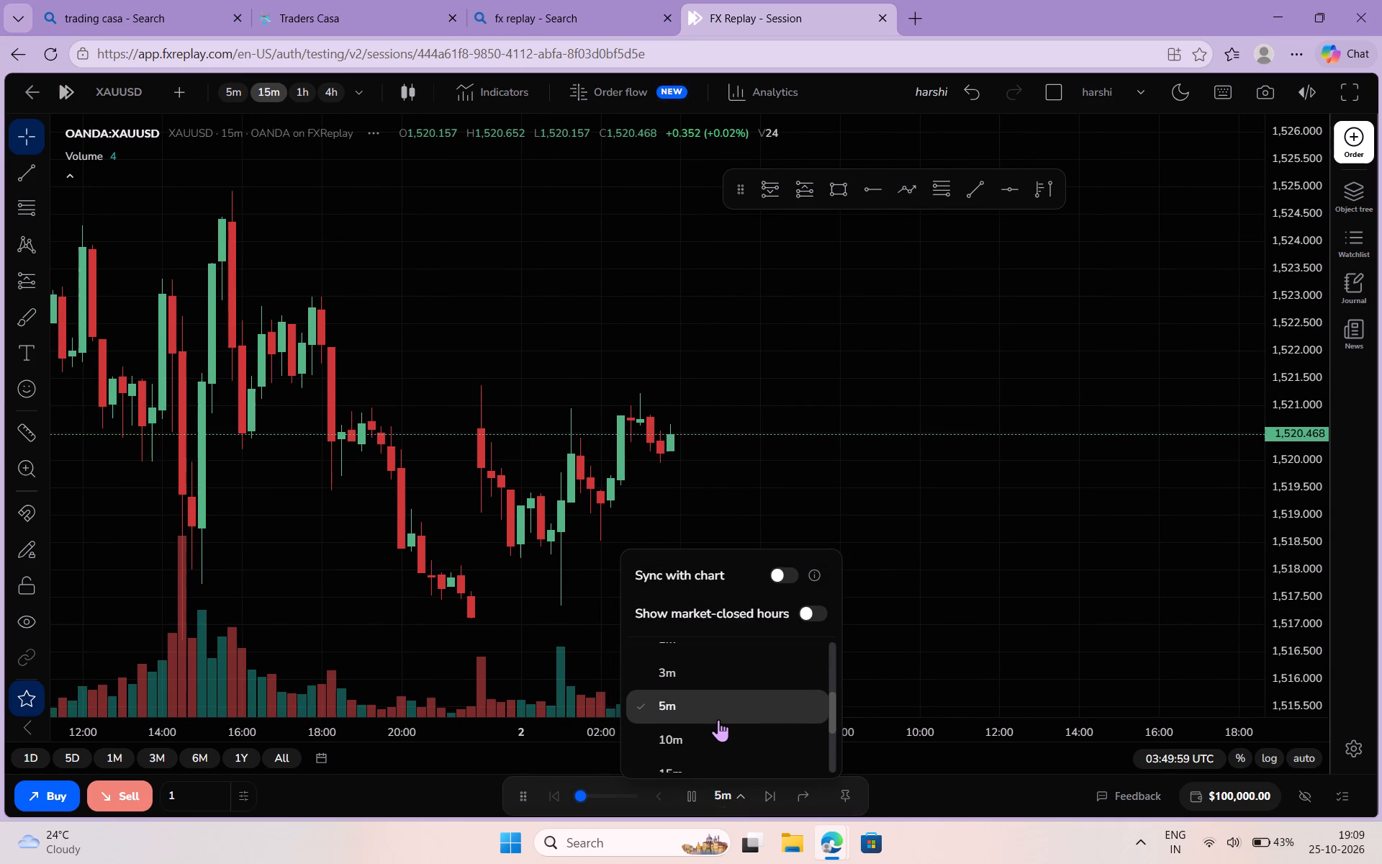
{"action": "left_click", "coordinate": [711, 734]}
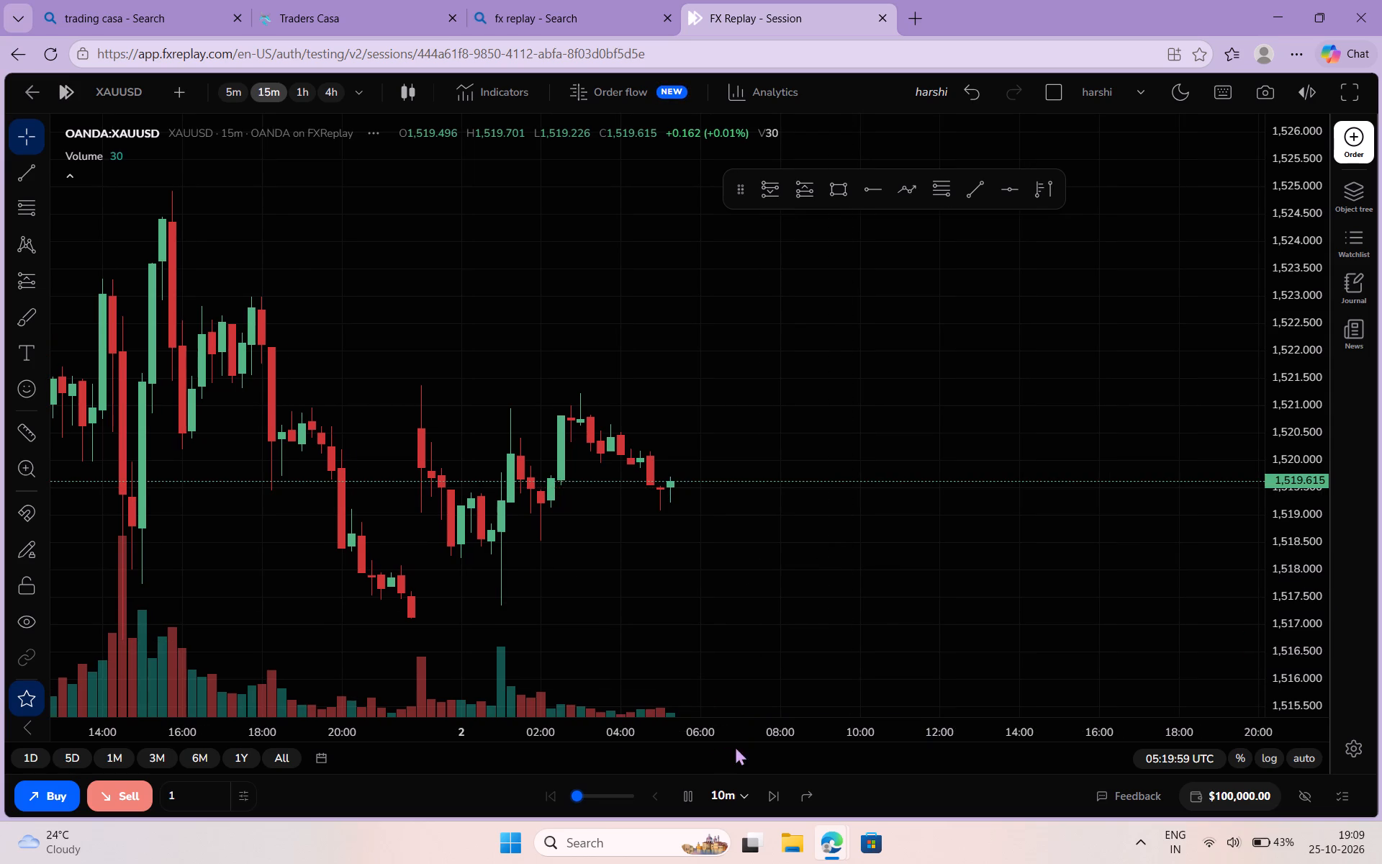
Increase the replay speed beyond 2x per second and pause the replay at 13:59:59 UTC.
{"action": "left_click", "coordinate": [578, 798]}
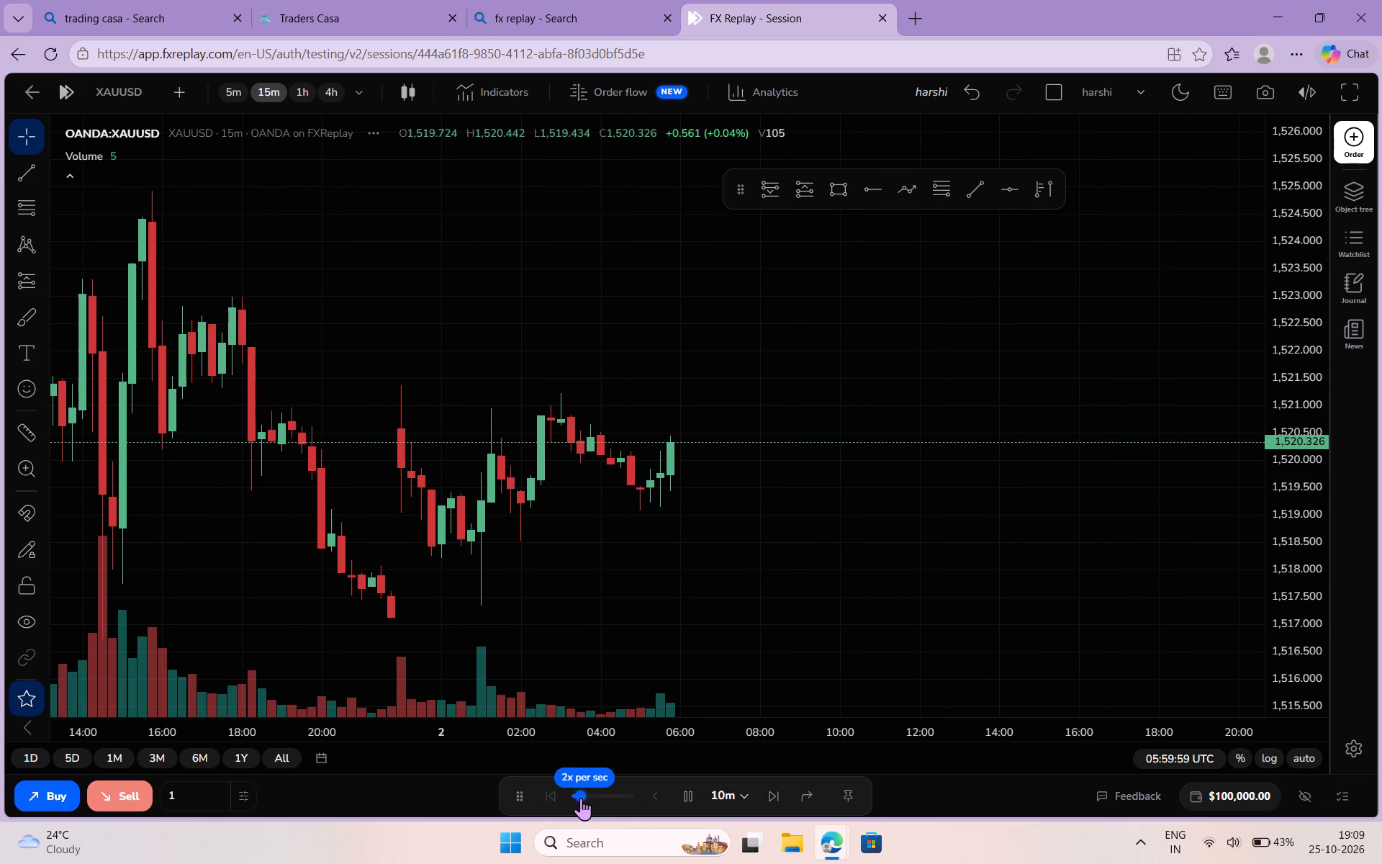
{"action": "left_click", "coordinate": [687, 590]}
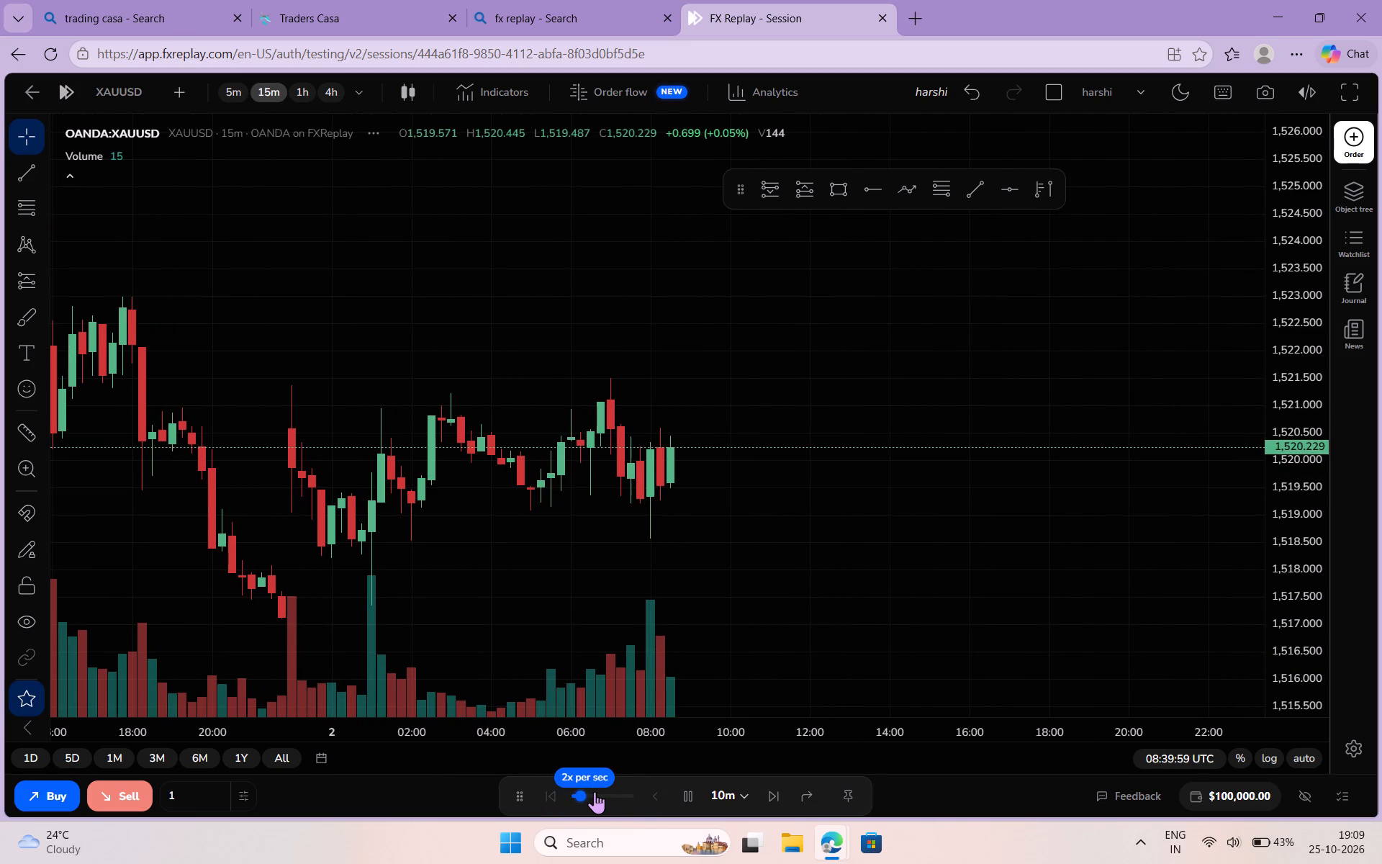
{"action": "left_click", "coordinate": [595, 791]}
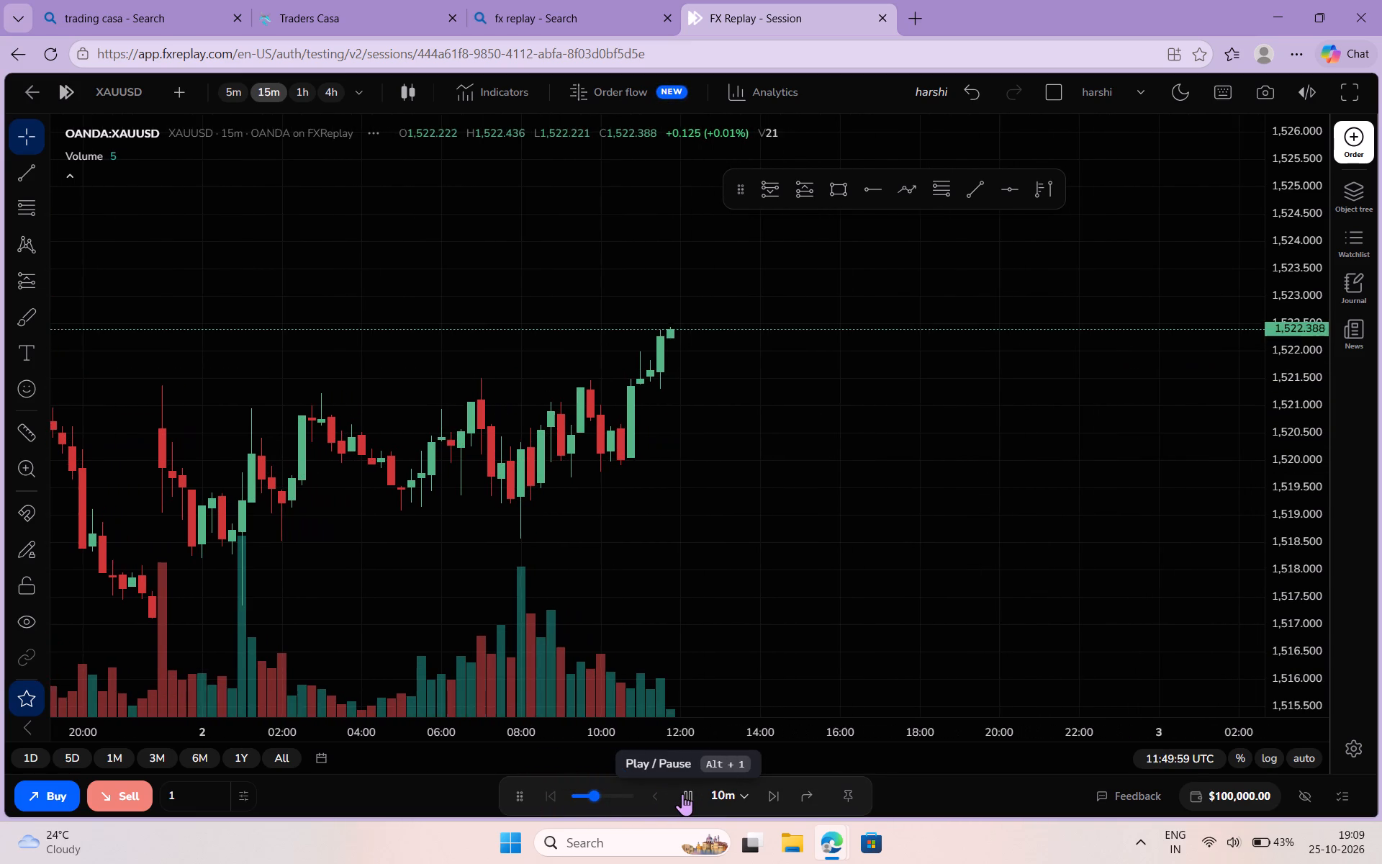
{"action": "left_click", "coordinate": [682, 793]}
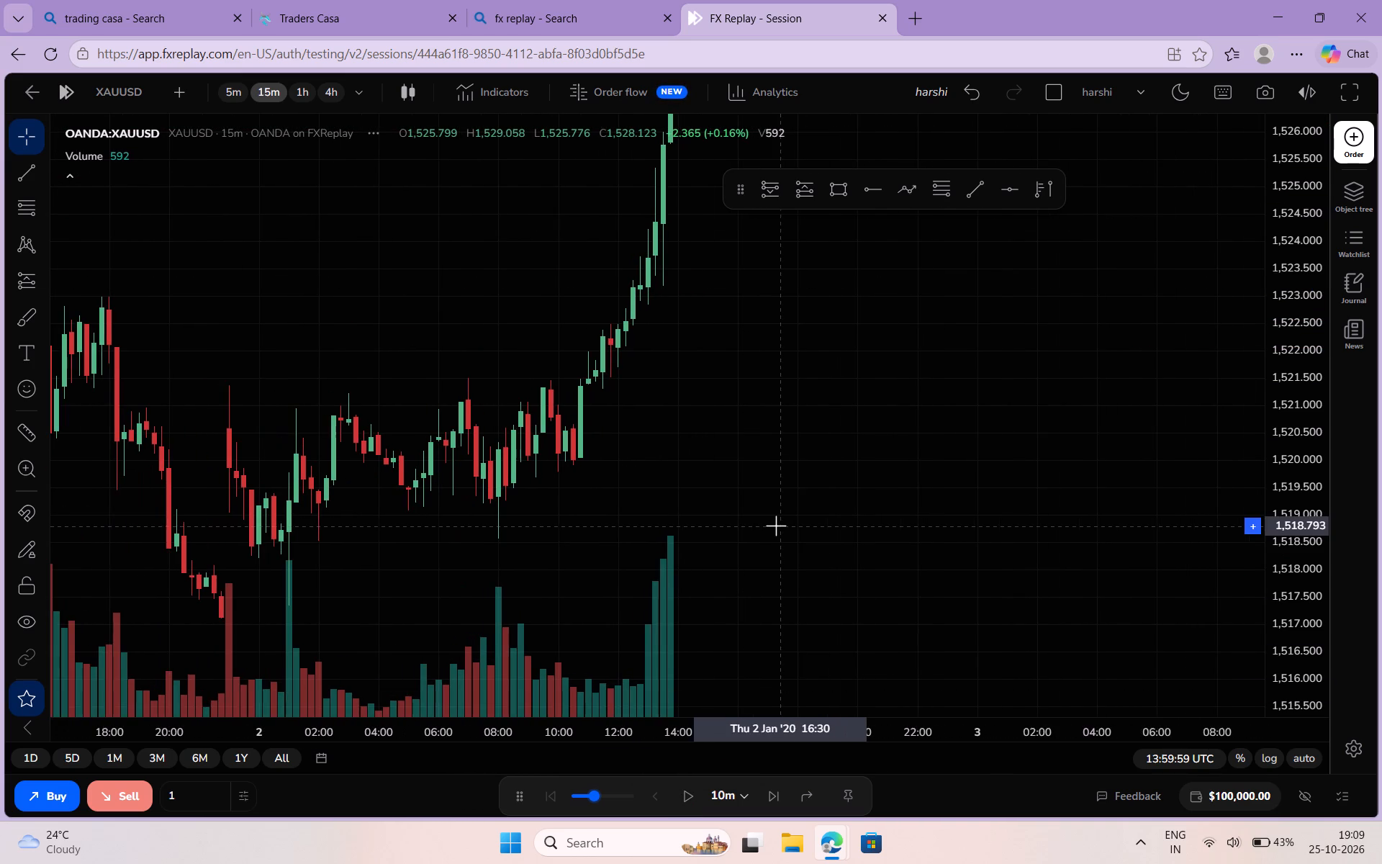
Compress the price scale to show the full rally, and advance the replay to 17:29:59 UTC, pausing there.
{"action": "scroll", "coordinate": [1266, 334], "scroll_direction": "up", "scroll_amount": 1}
{"action": "scroll", "coordinate": [1266, 334], "scroll_direction": "down", "scroll_amount": 2}
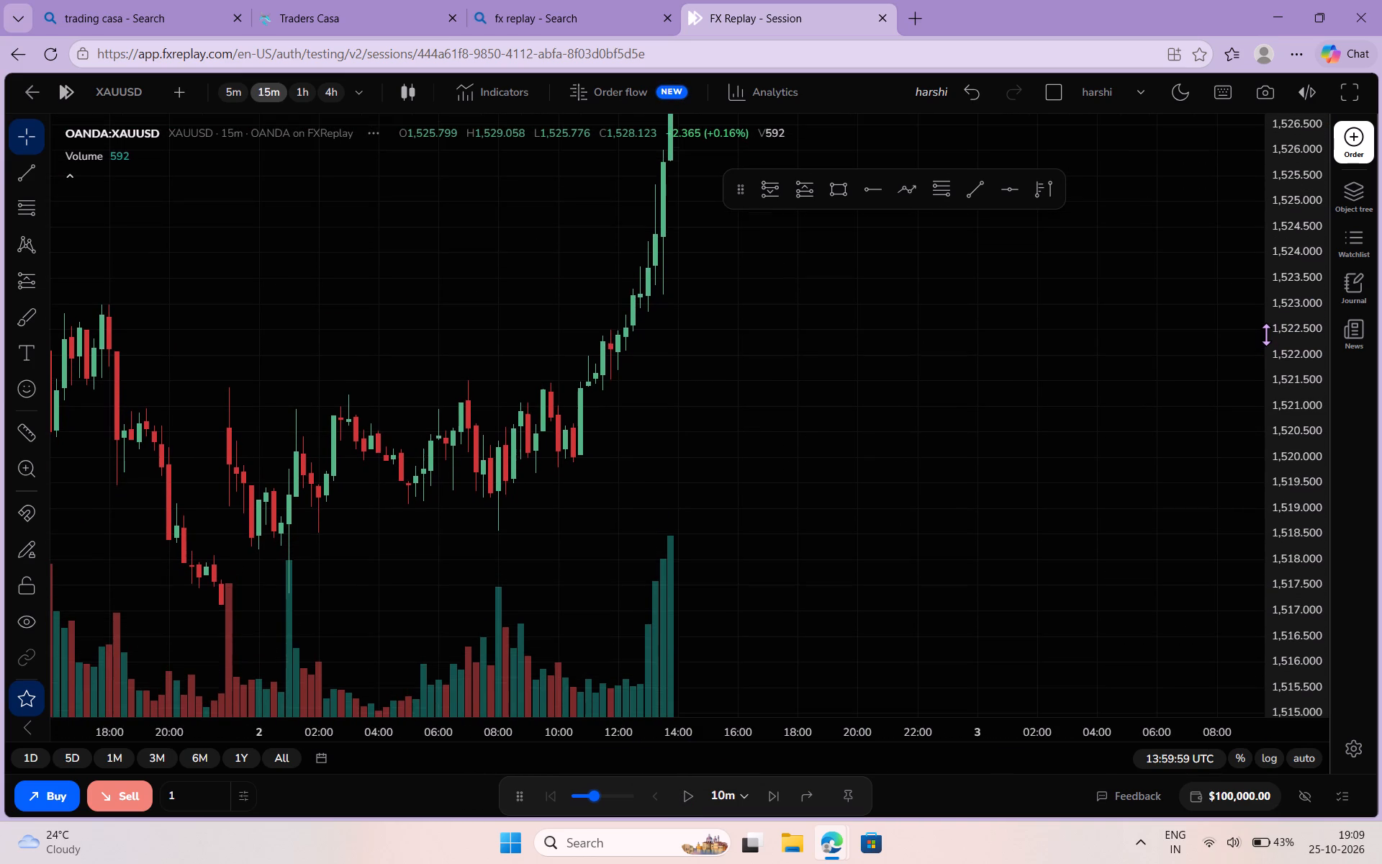
{"action": "scroll", "coordinate": [1266, 334], "scroll_direction": "down", "scroll_amount": 4}
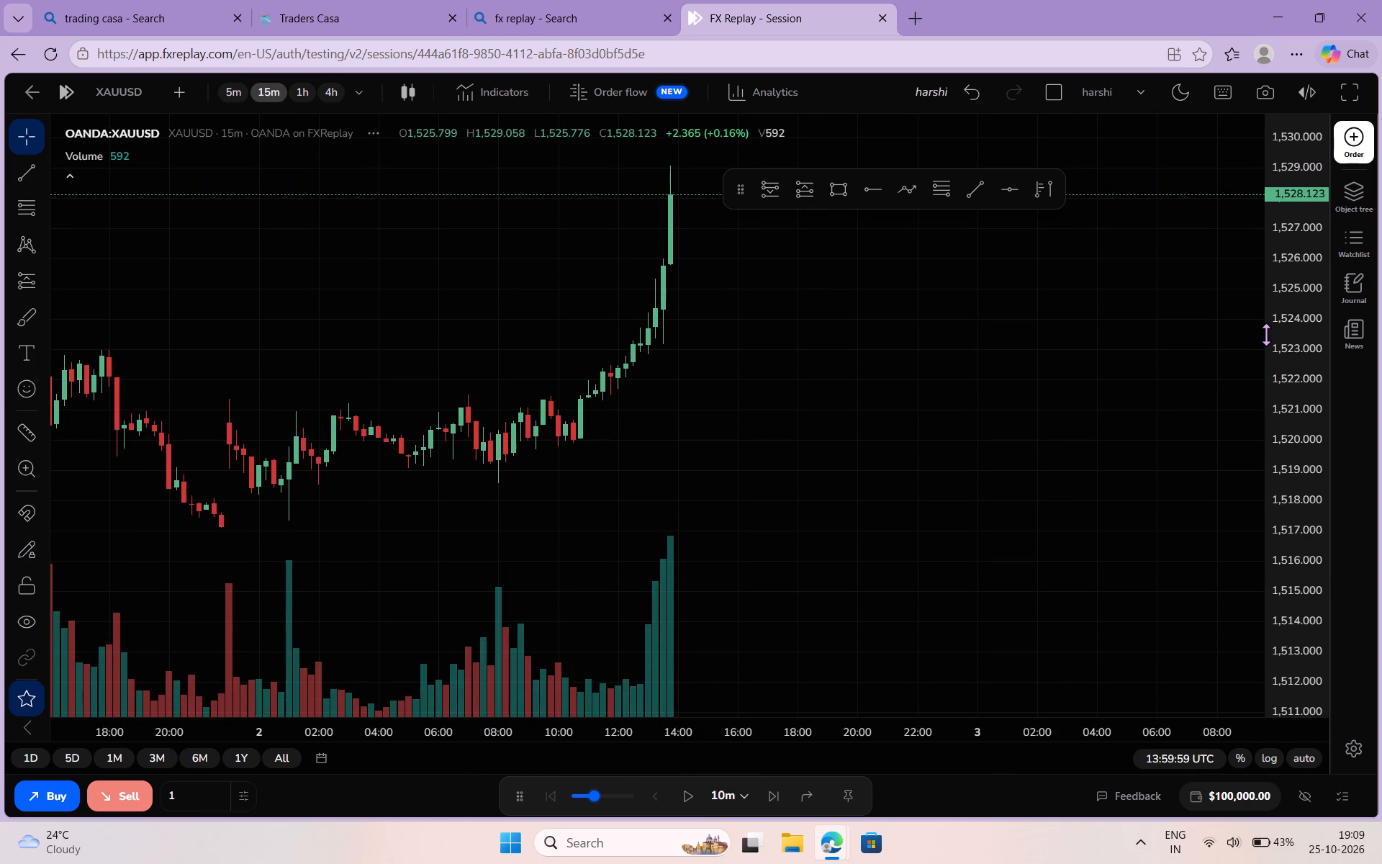
{"action": "left_click", "coordinate": [687, 789]}
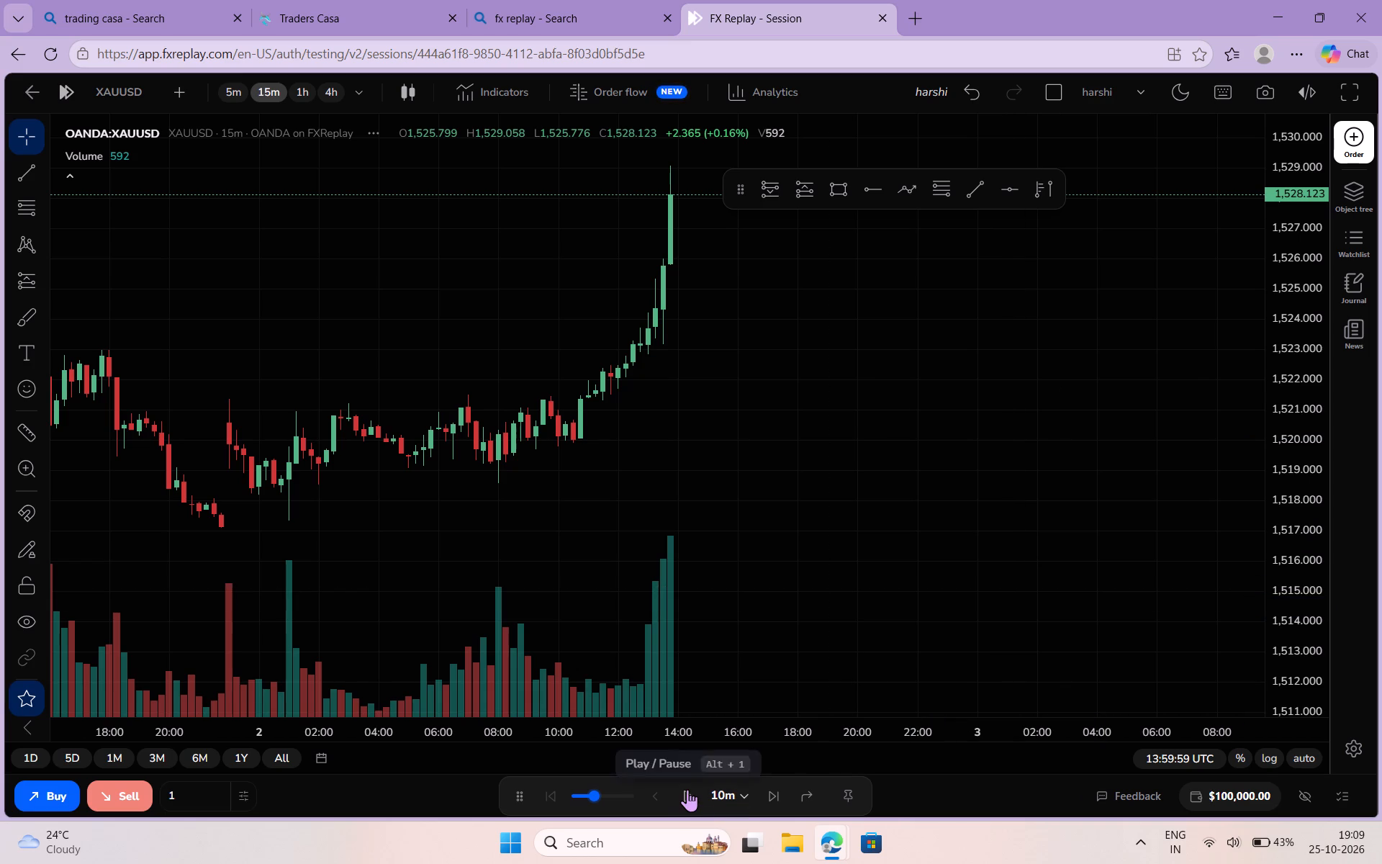
{"action": "left_click", "coordinate": [687, 789]}
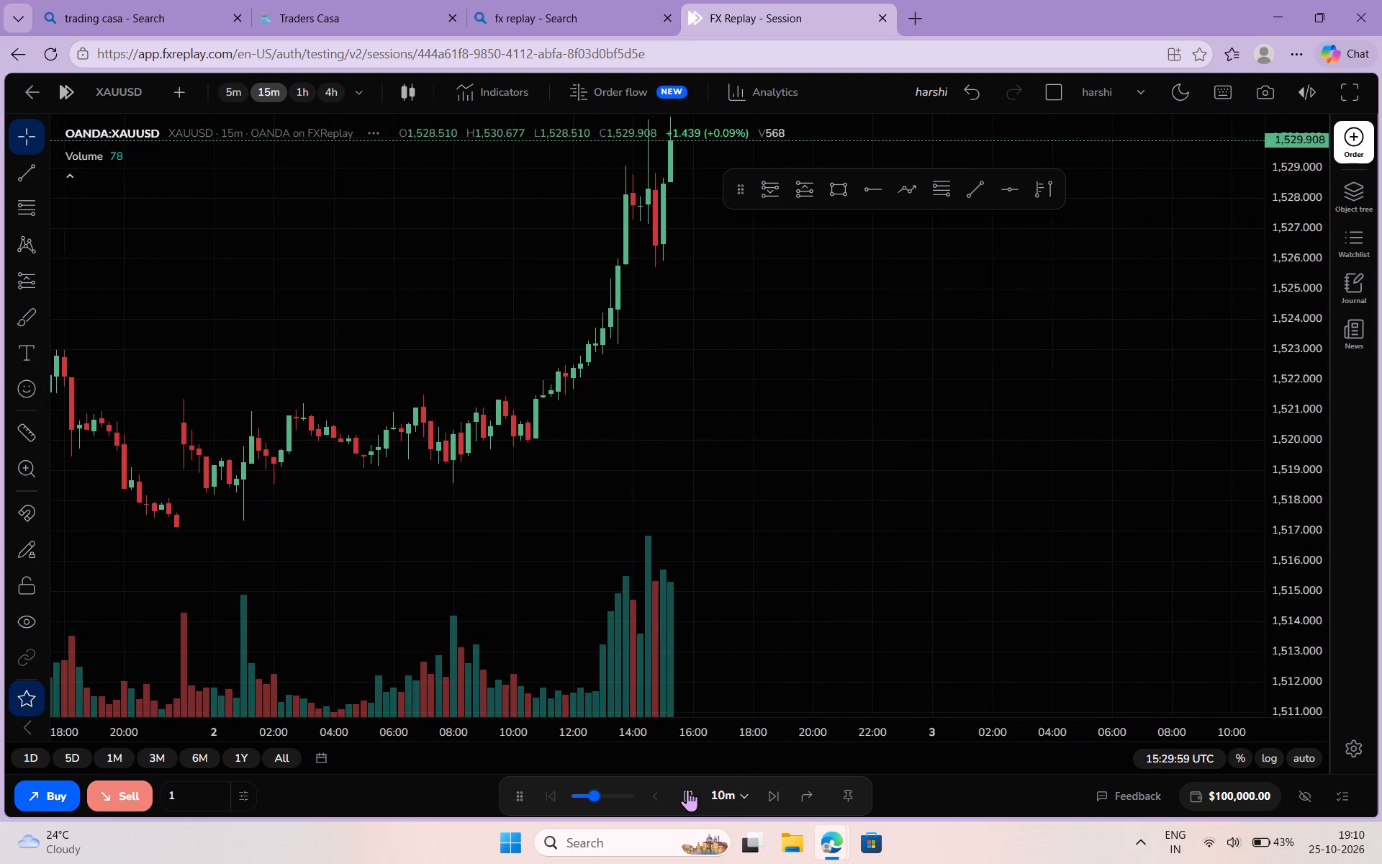
{"action": "left_click", "coordinate": [687, 789]}
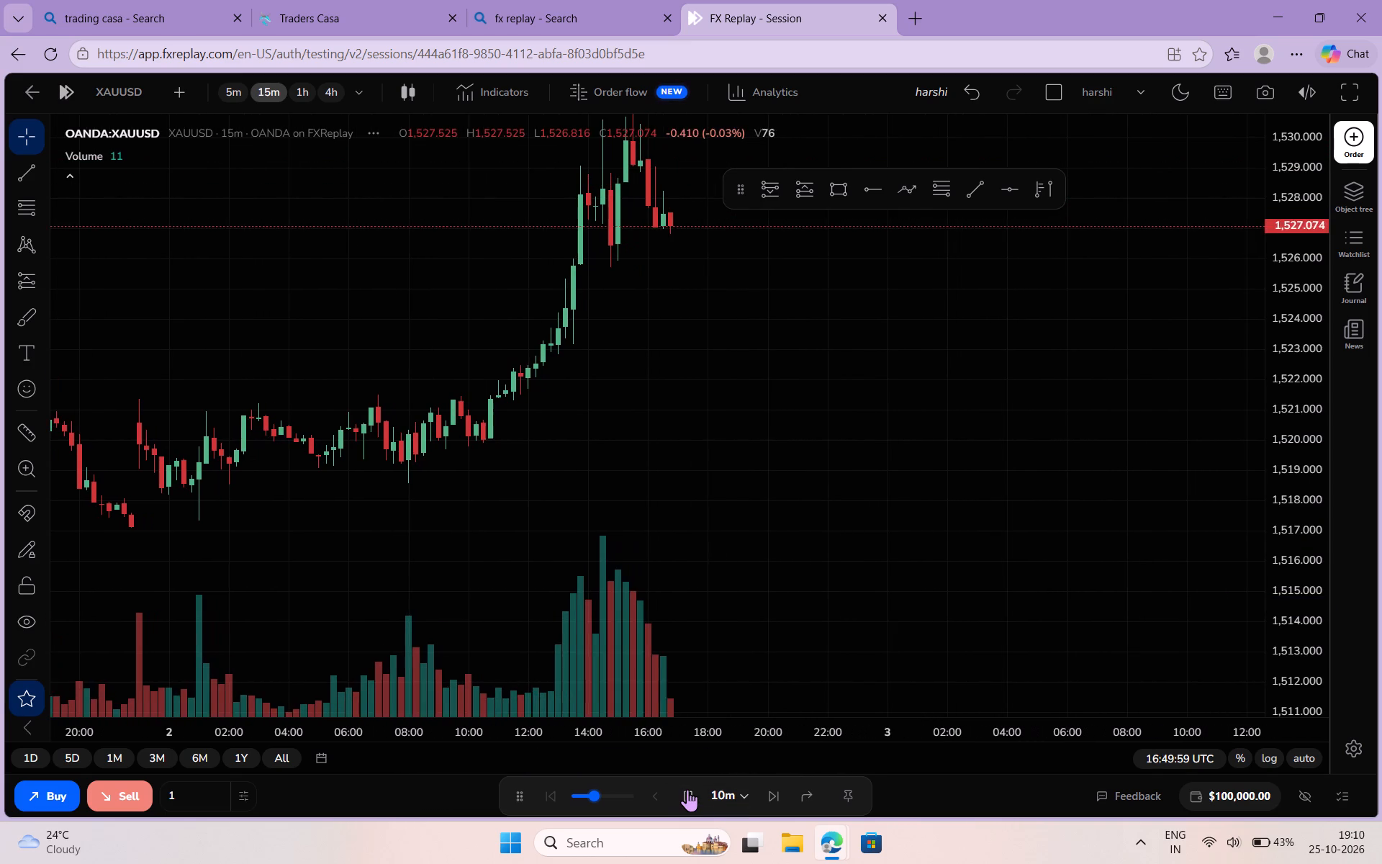
{"action": "left_click", "coordinate": [687, 789]}
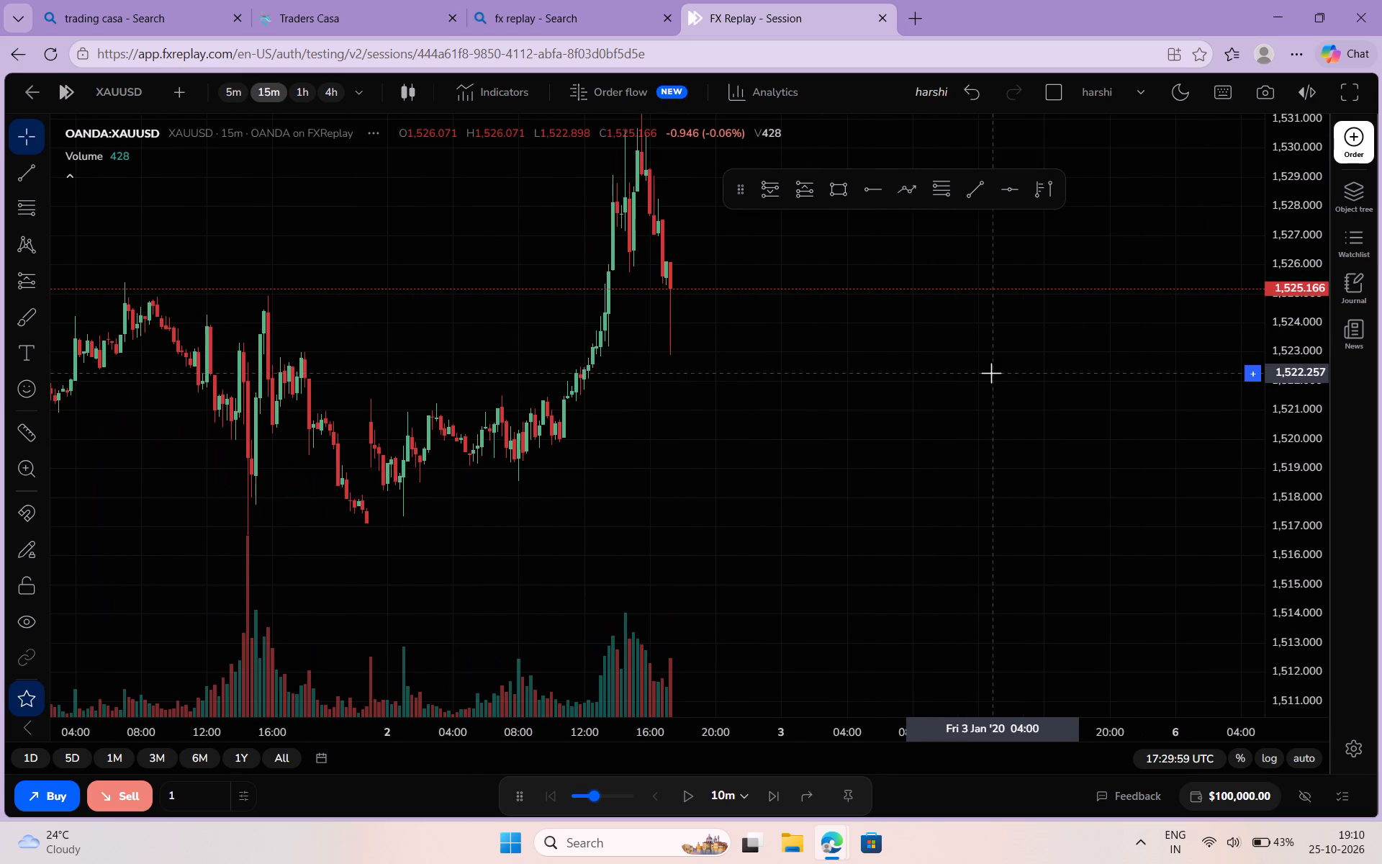
Draw a Fib retracement from the swing low at 1,517.038 to just above the swing high at 1,531.604, extended to 3 January 19:30.
{"action": "scroll", "coordinate": [944, 390], "scroll_direction": "up", "scroll_amount": 1}
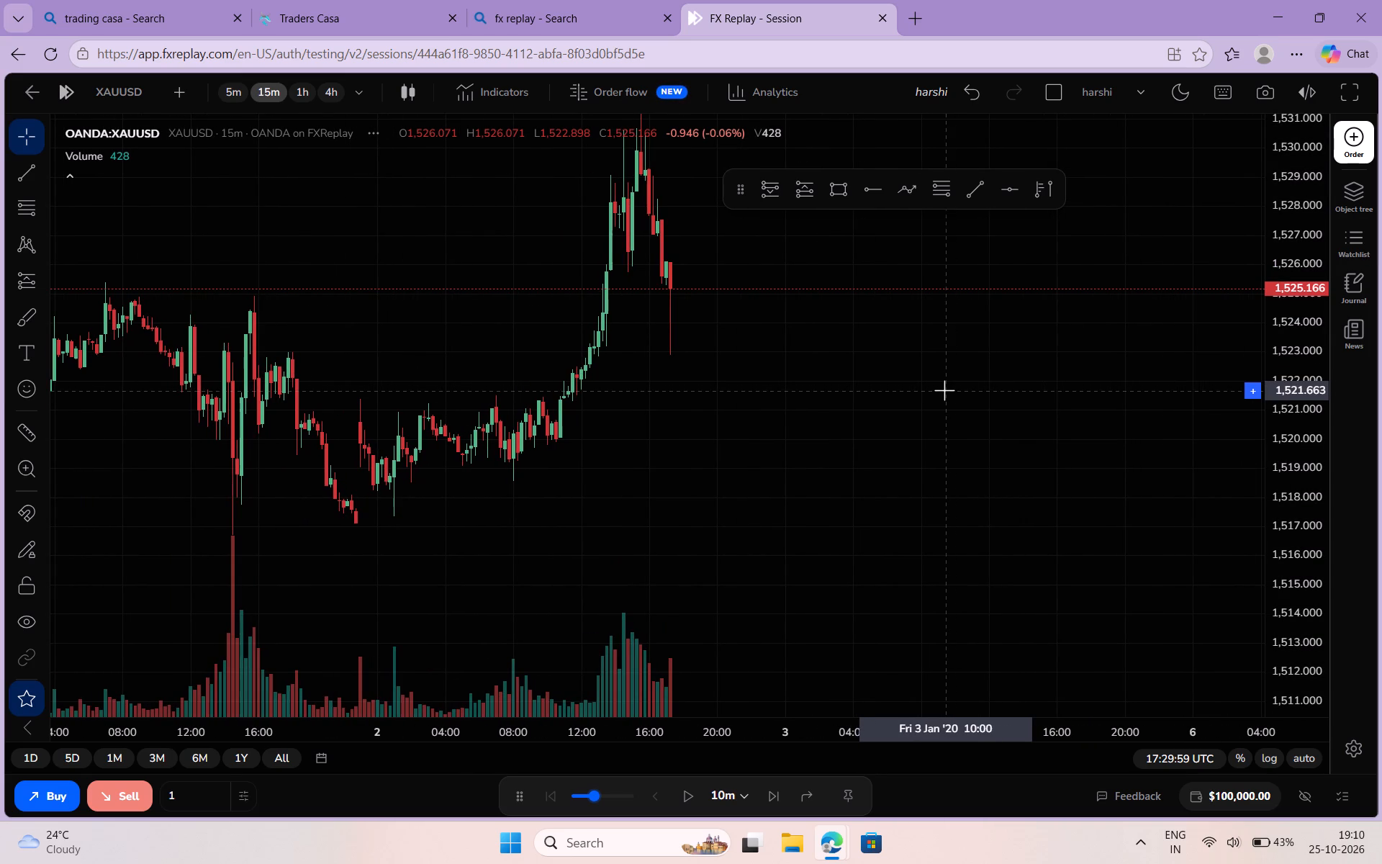
{"action": "left_click_drag", "start_coordinate": [785, 436], "coordinate": [784, 578]}
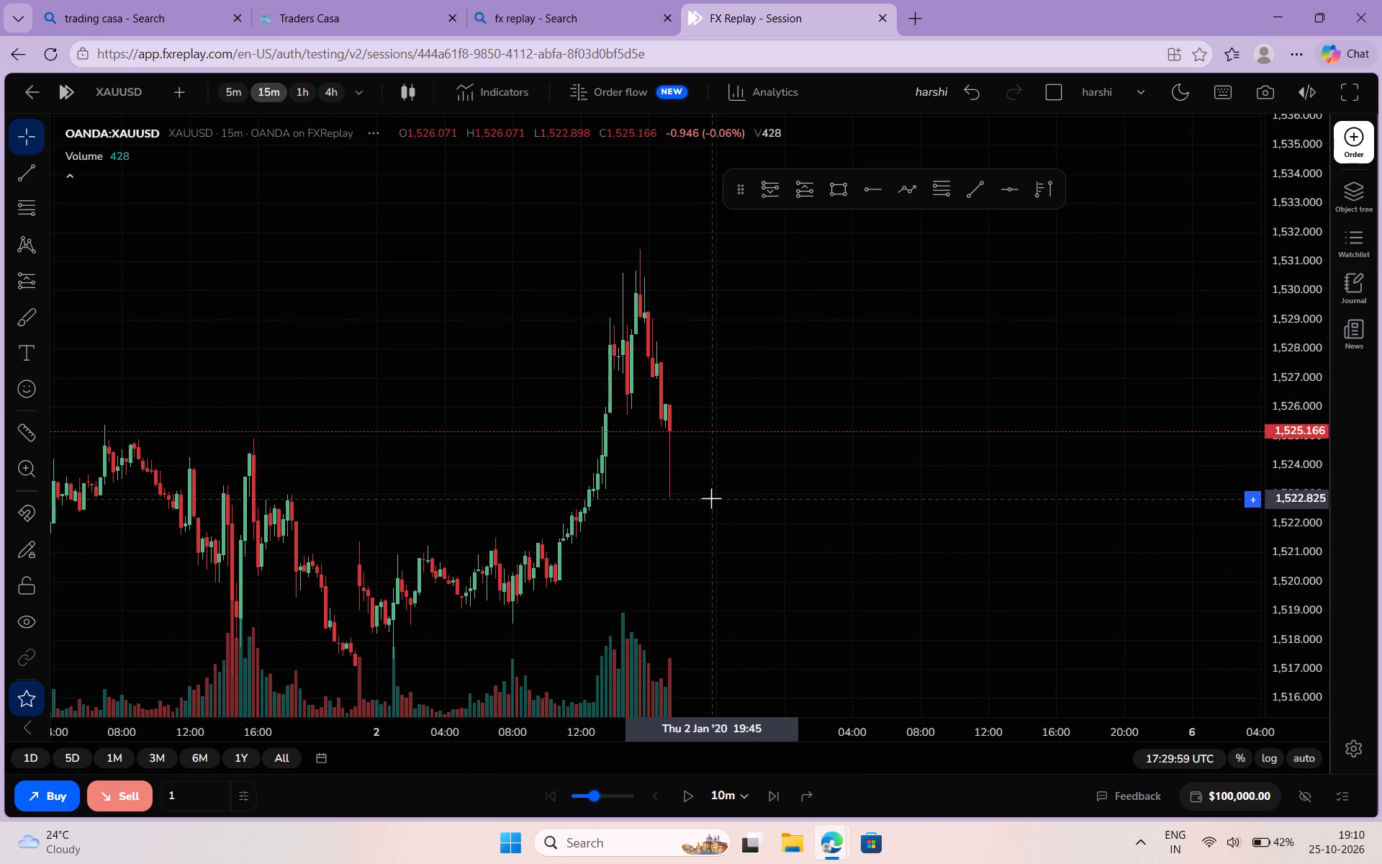
{"action": "left_click_drag", "start_coordinate": [711, 498], "coordinate": [727, 441]}
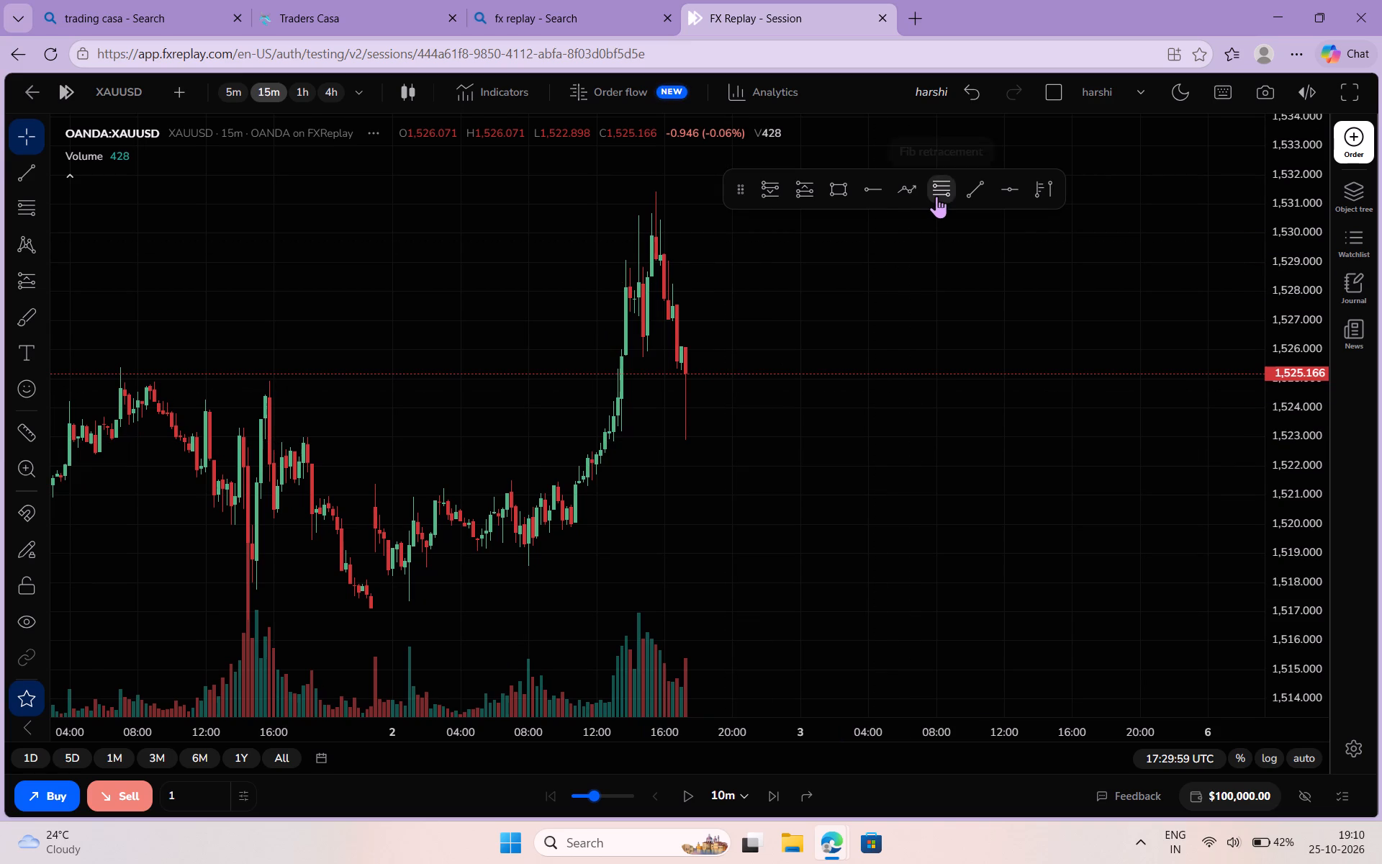
{"action": "left_click", "coordinate": [936, 196]}
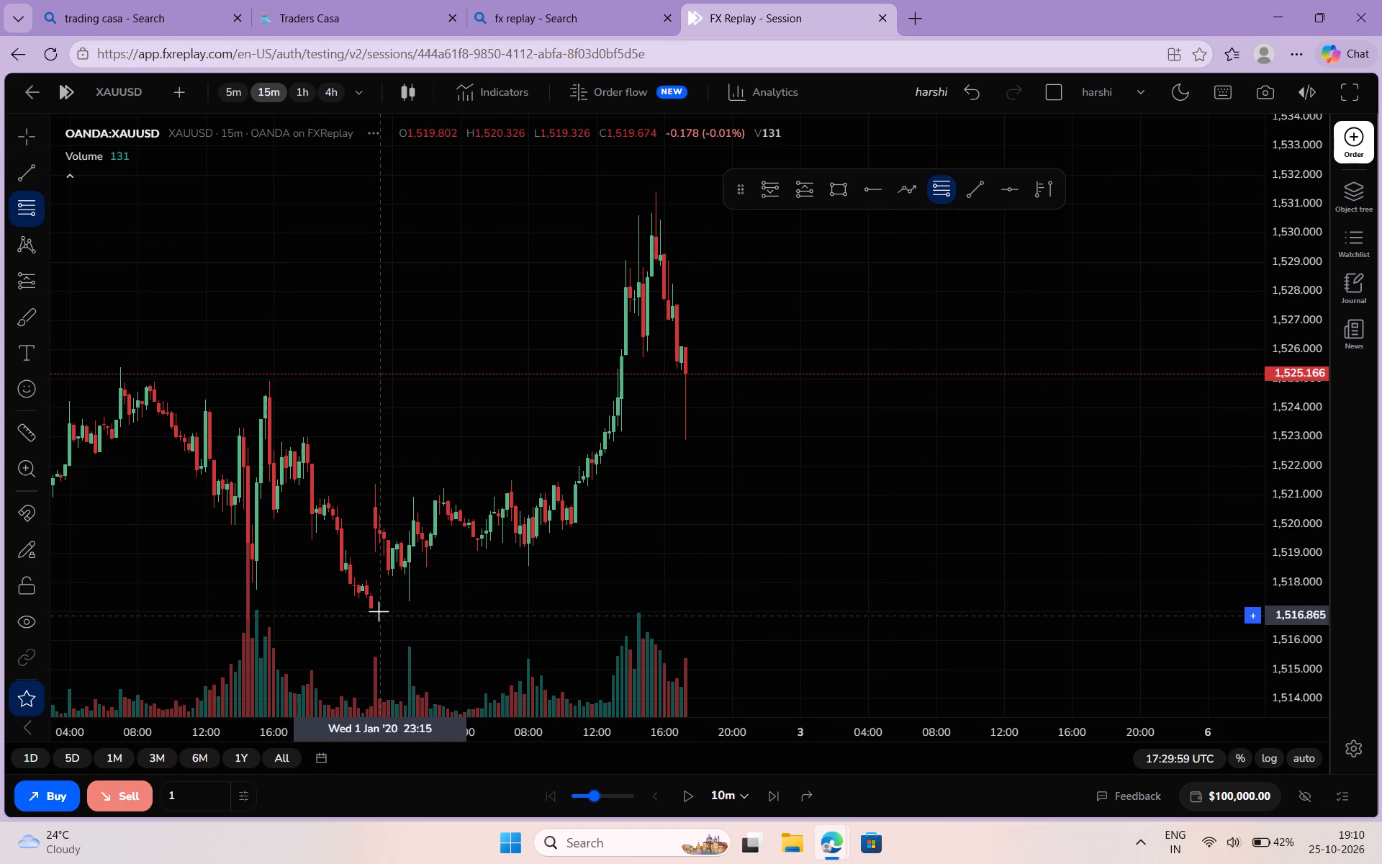
{"action": "left_click_drag", "start_coordinate": [371, 610], "coordinate": [811, 370]}
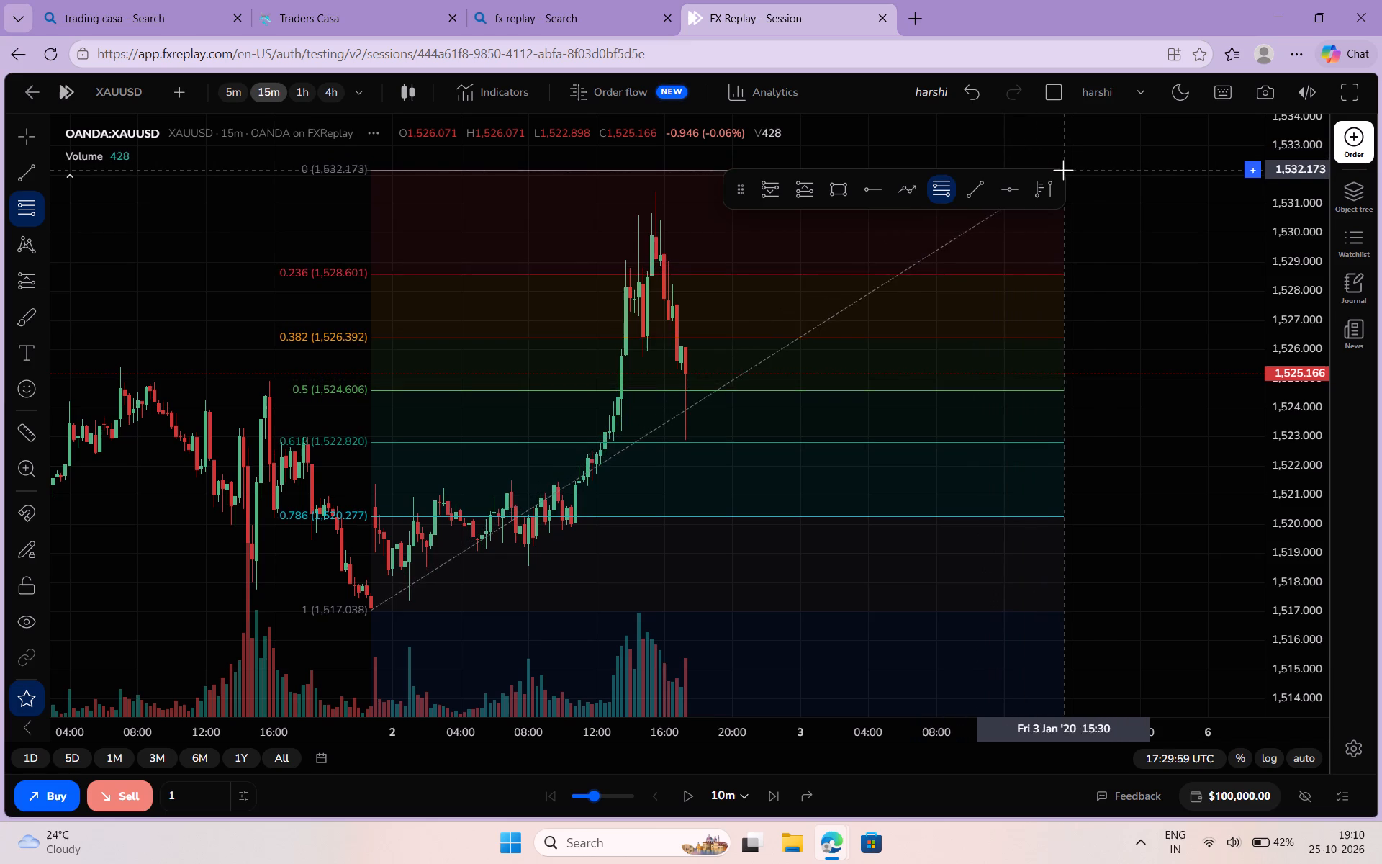
{"action": "left_click", "coordinate": [1132, 186]}
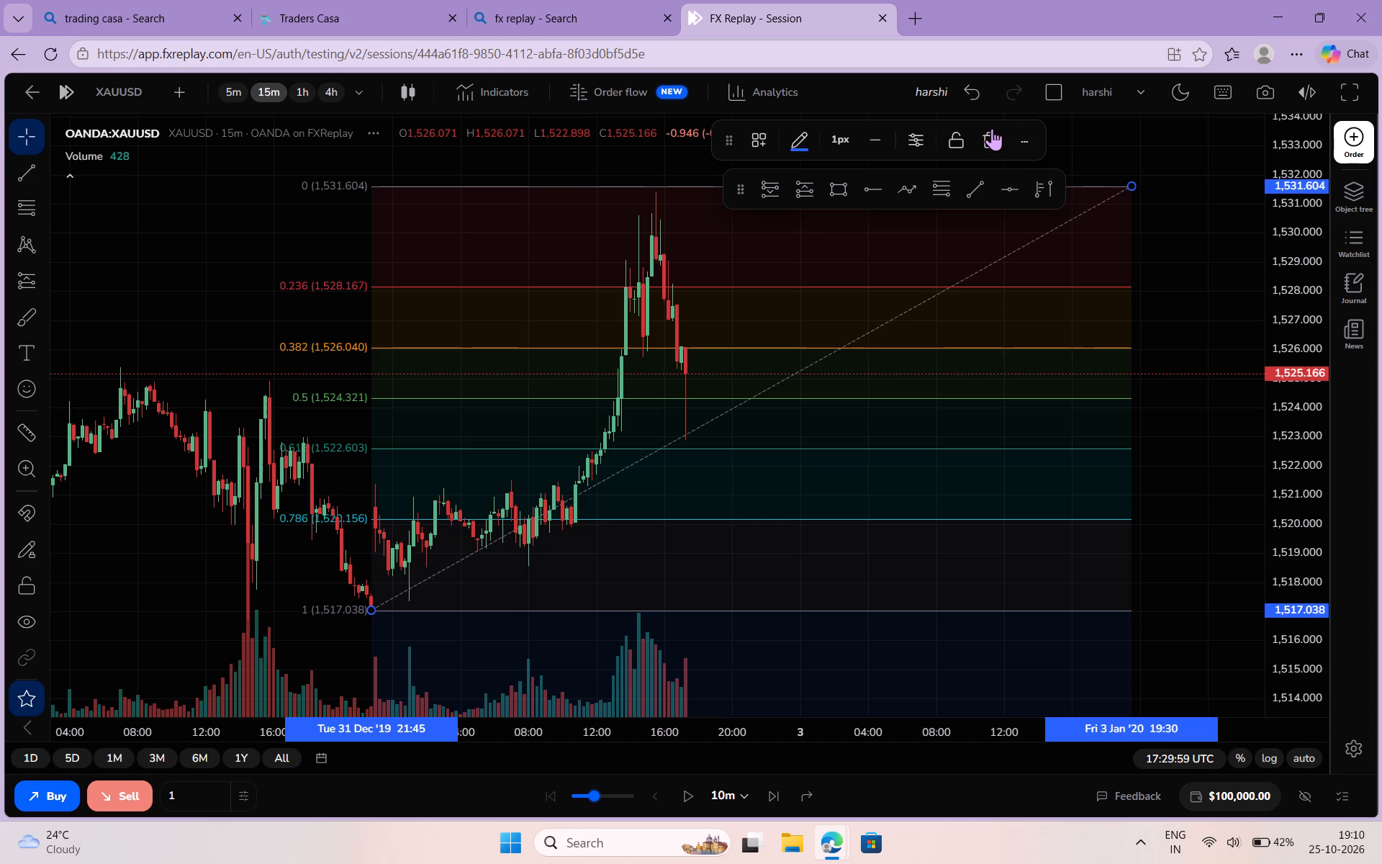
Hide the Fib retracement's 0.236, 0.5, 0.786, 1, 1.618, 2.618, 3.618 and 4.236 levels, keeping only 0, 0.382 and 0.618.
{"action": "left_click", "coordinate": [1026, 137]}
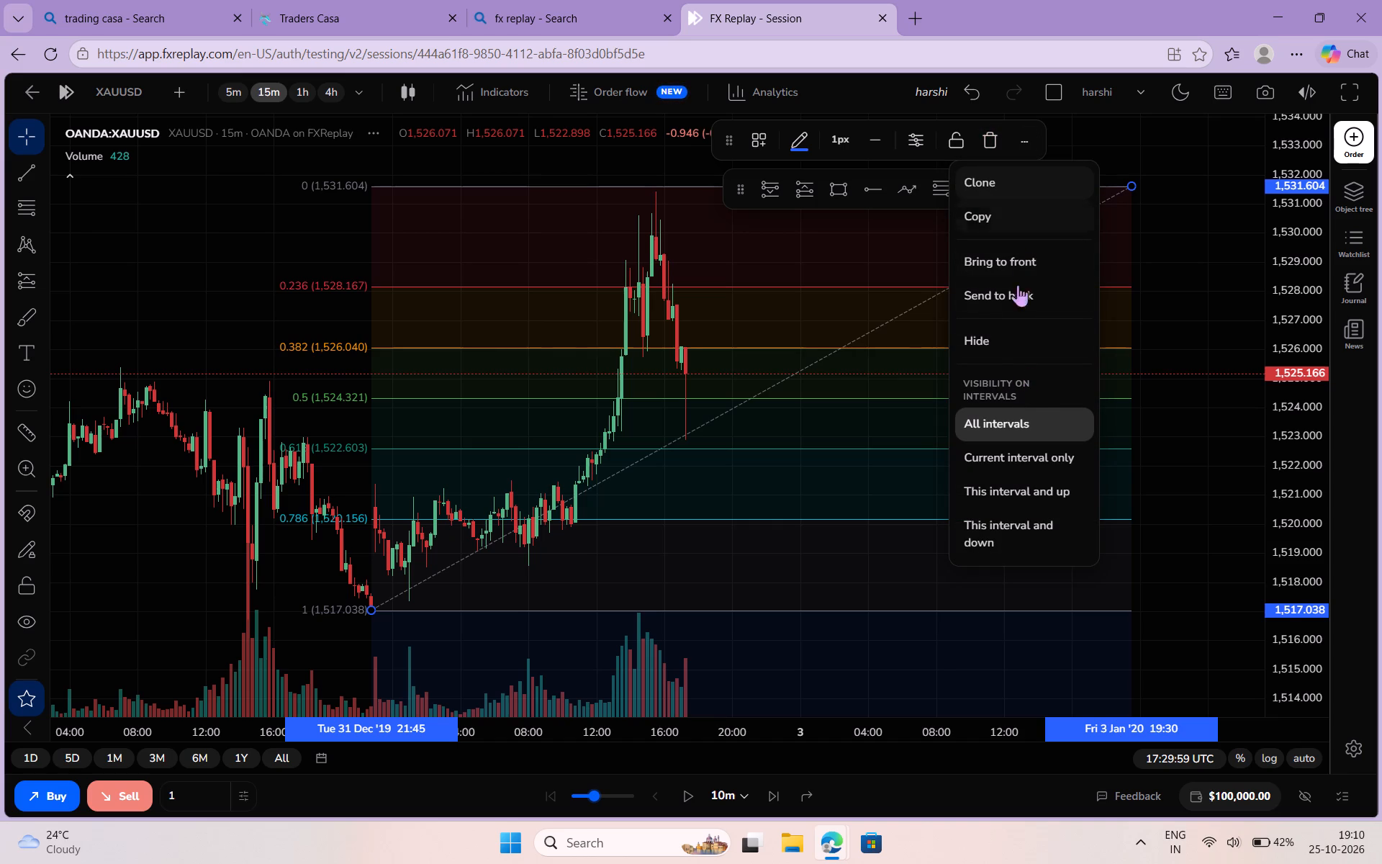
{"action": "scroll", "coordinate": [1027, 396], "scroll_direction": "down", "scroll_amount": 2}
{"action": "left_click", "coordinate": [928, 144]}
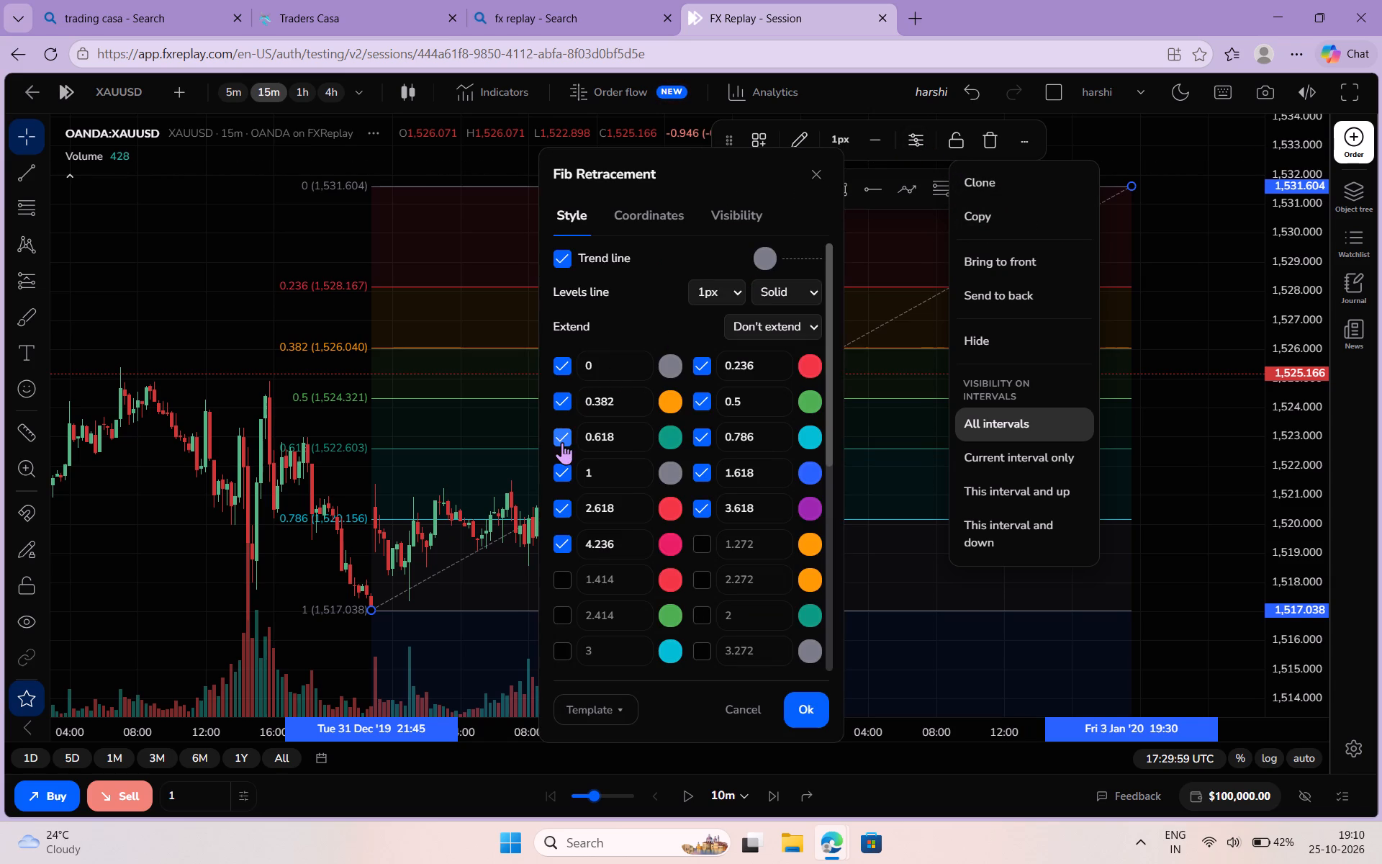
{"action": "left_click_drag", "start_coordinate": [565, 465], "coordinate": [795, 382]}
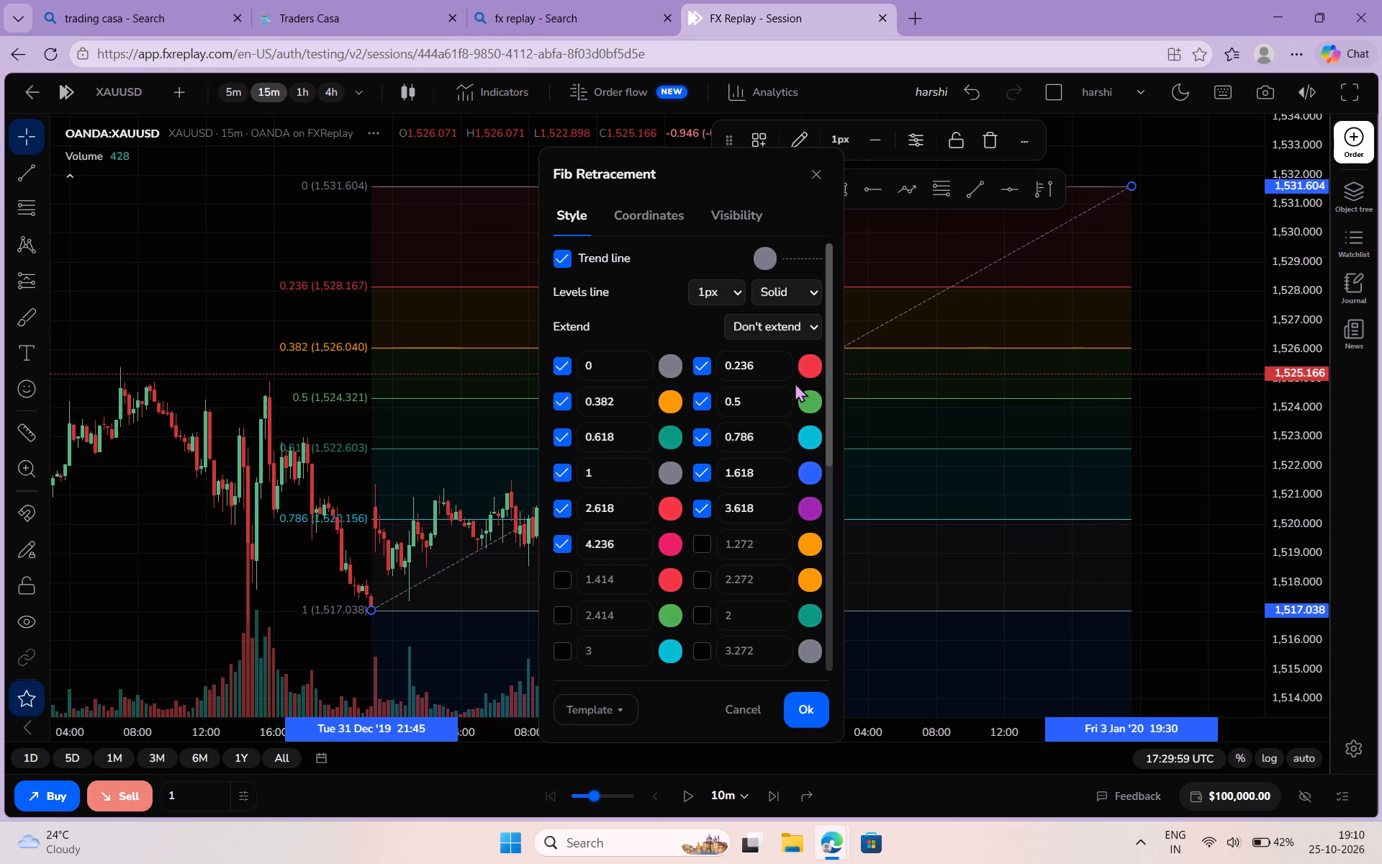
{"action": "left_click_drag", "start_coordinate": [795, 382], "coordinate": [704, 402]}
{"action": "left_click", "coordinate": [704, 402]}
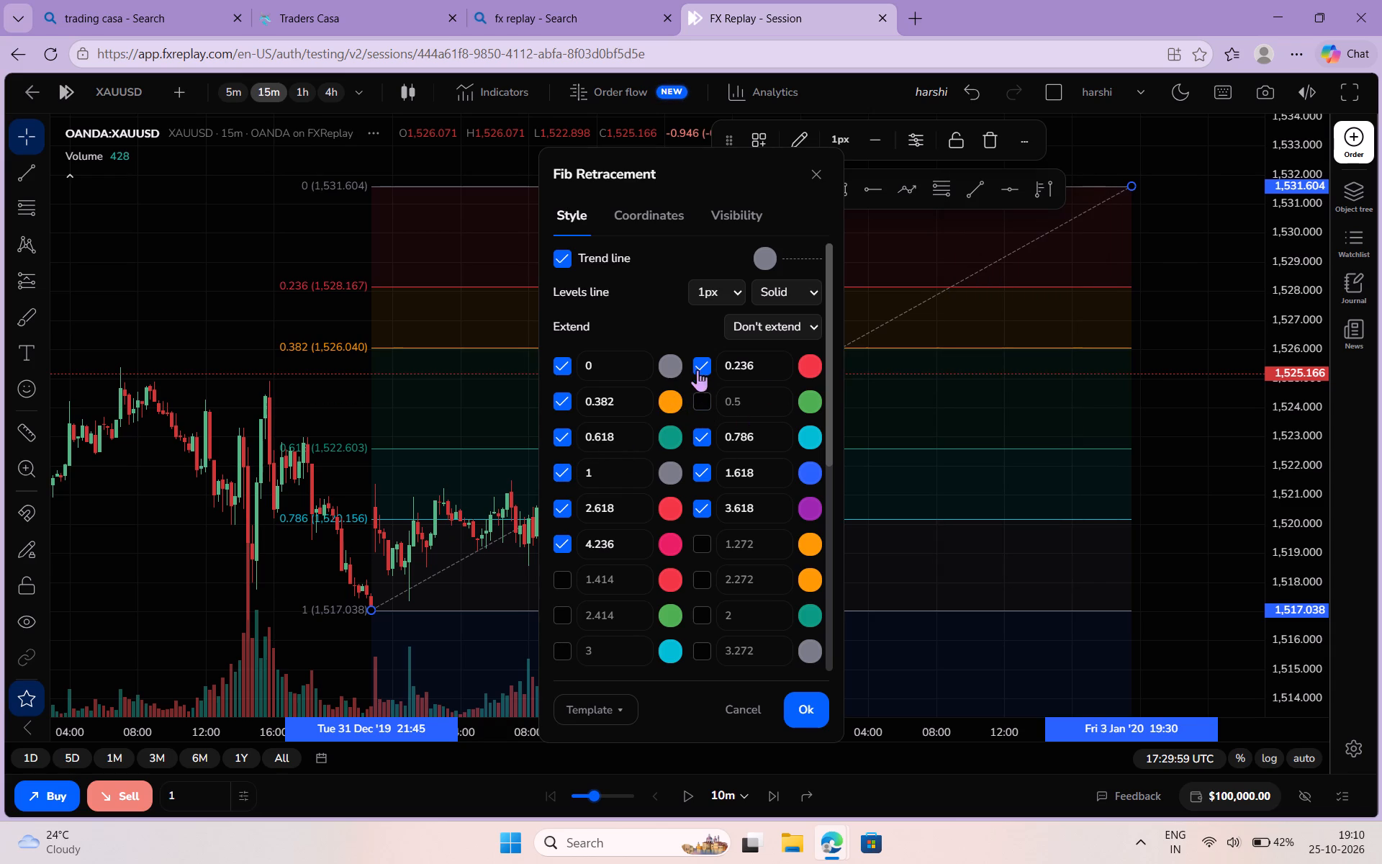
{"action": "left_click", "coordinate": [697, 354]}
{"action": "left_click", "coordinate": [699, 366]}
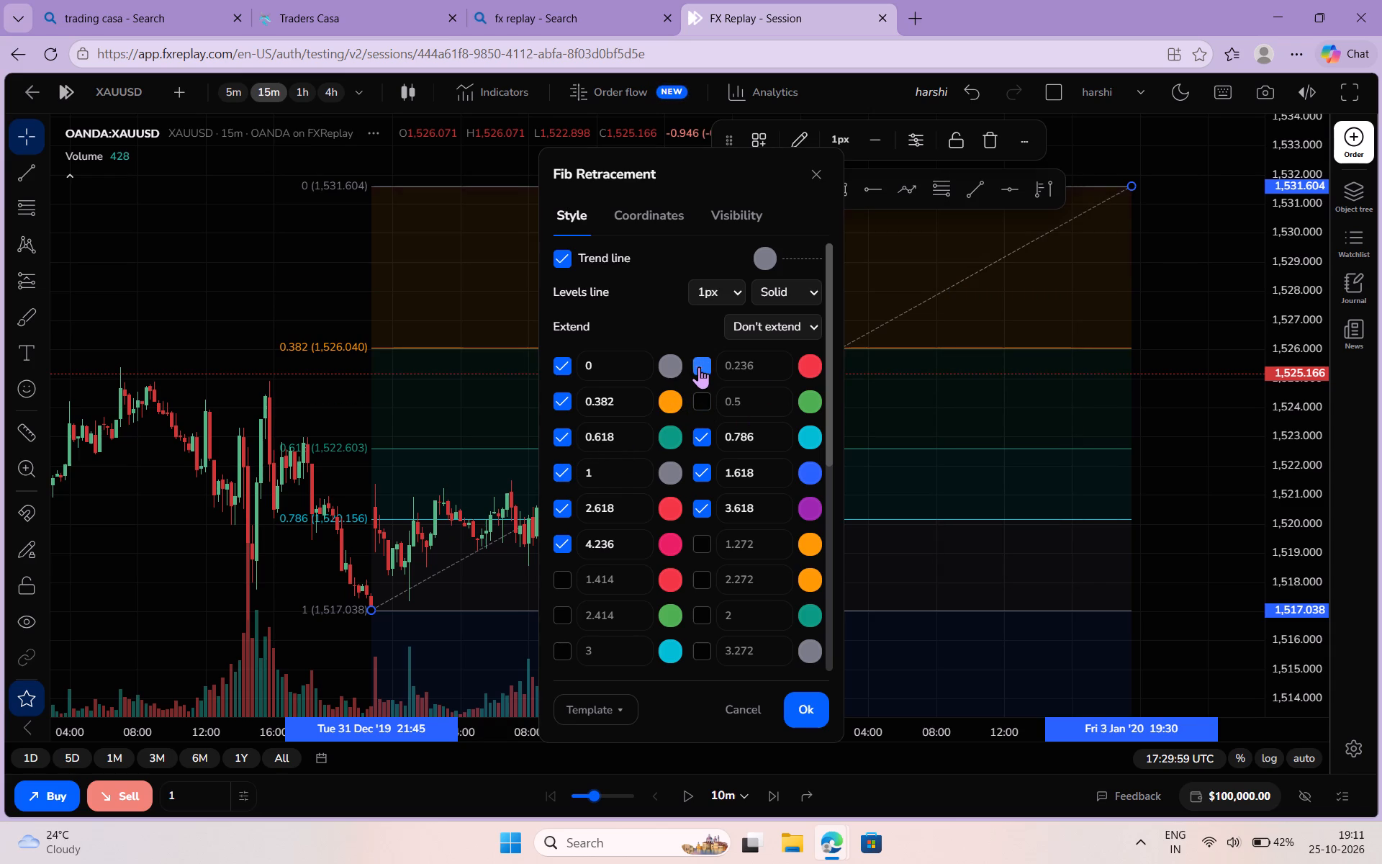
{"action": "left_click", "coordinate": [703, 472]}
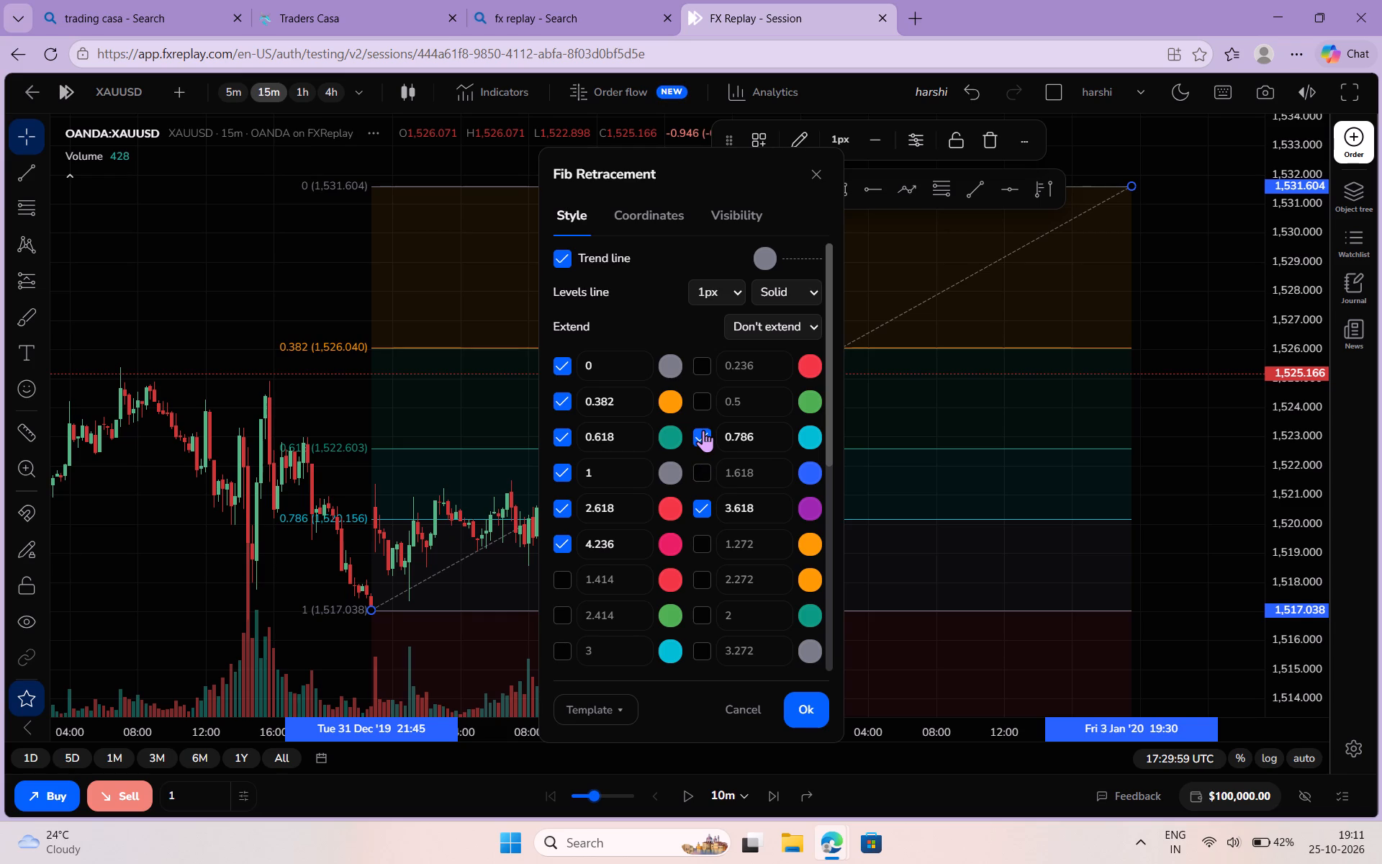
{"action": "left_click", "coordinate": [703, 431]}
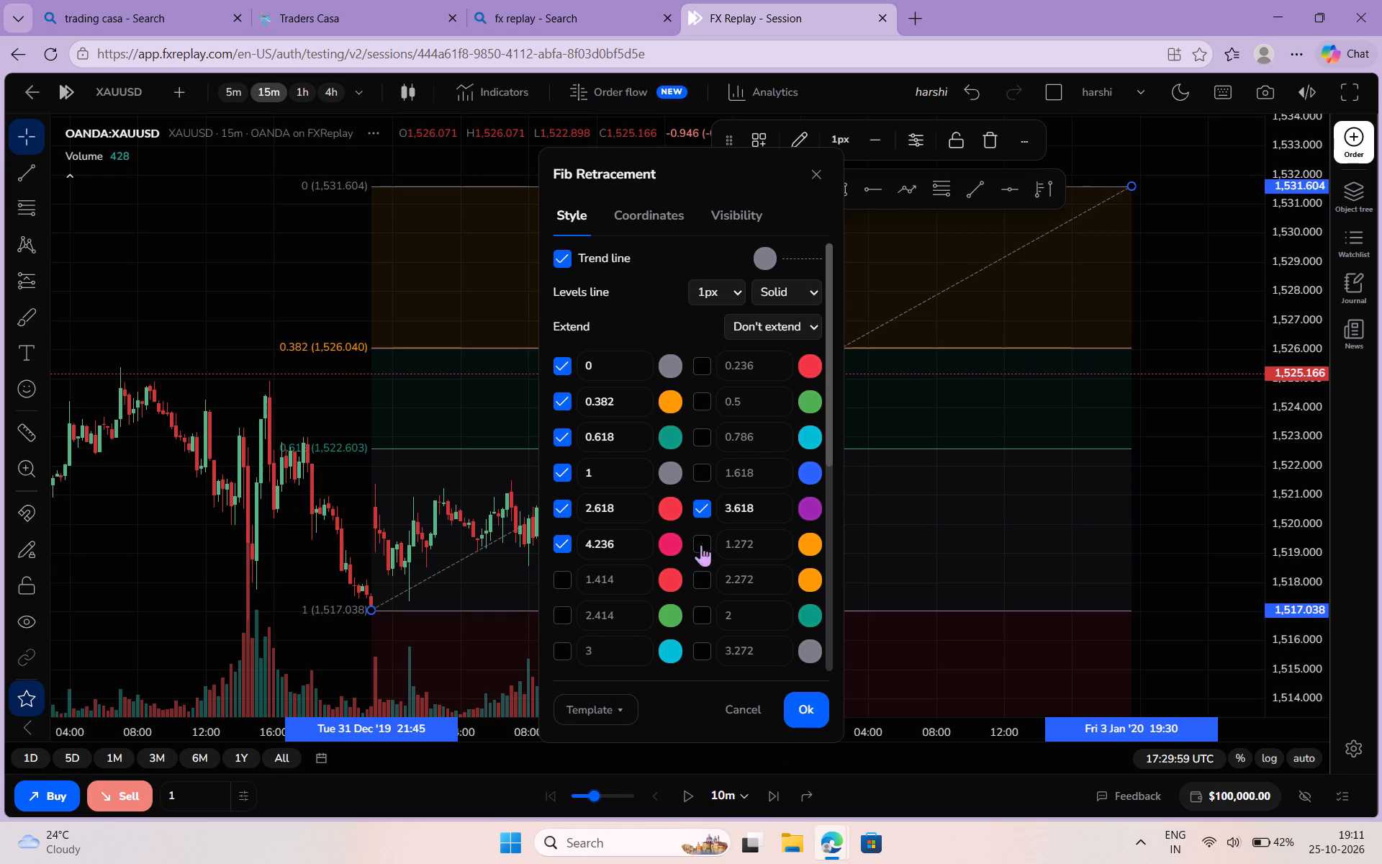
{"action": "left_click", "coordinate": [709, 516]}
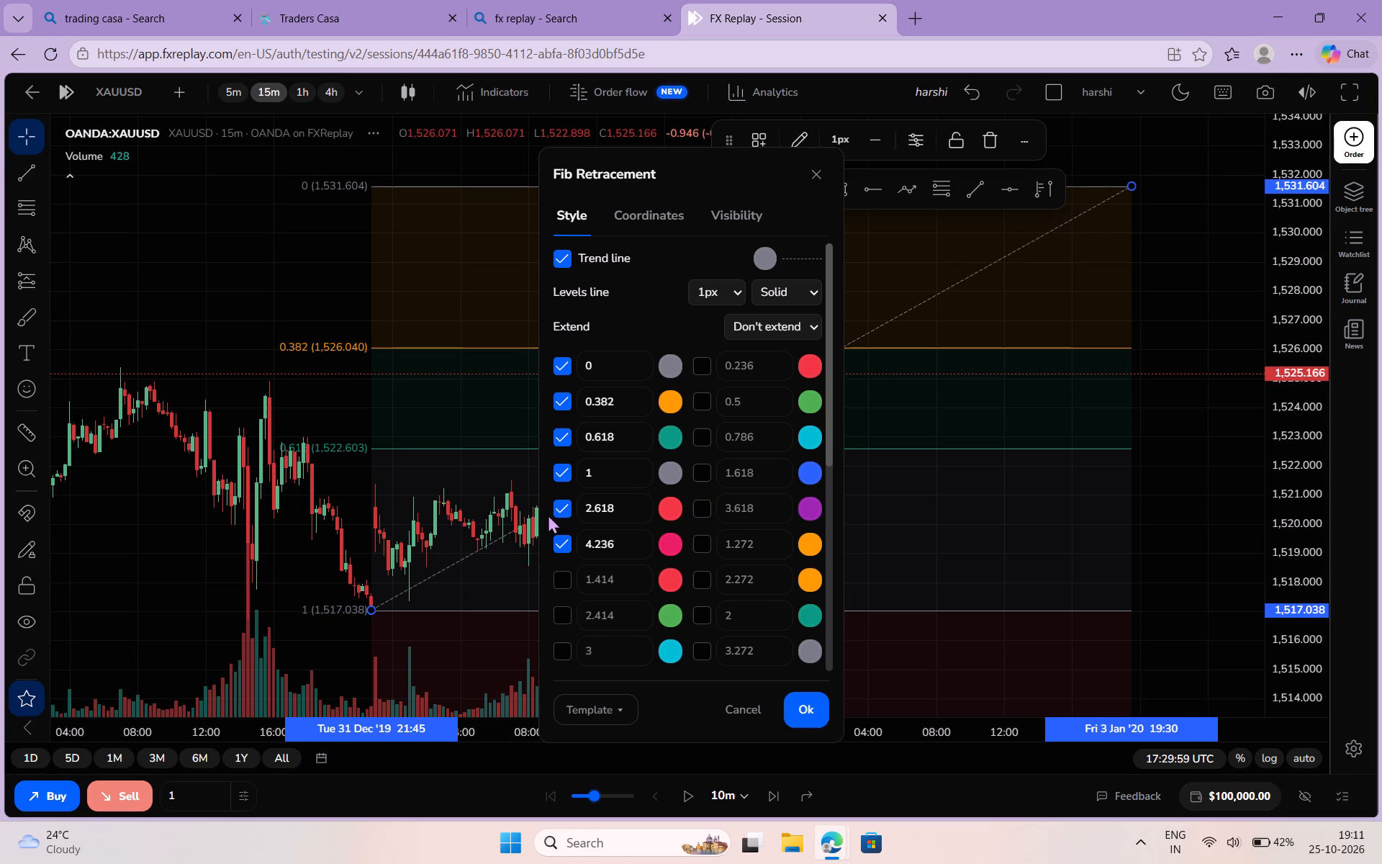
{"action": "left_click", "coordinate": [558, 542]}
{"action": "left_click", "coordinate": [563, 503]}
{"action": "left_click", "coordinate": [563, 469]}
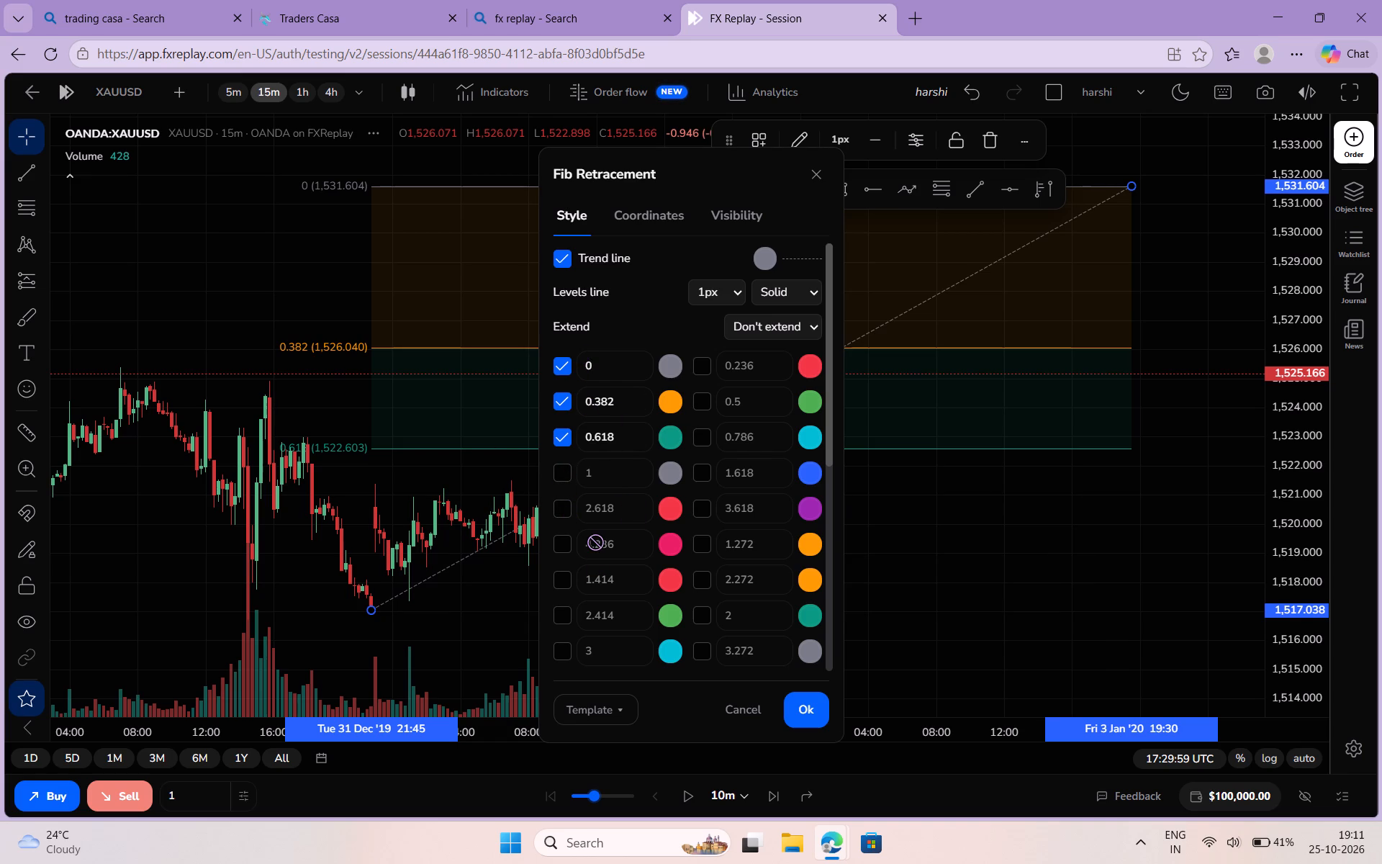
{"action": "scroll", "coordinate": [595, 542], "scroll_direction": "down", "scroll_amount": 3}
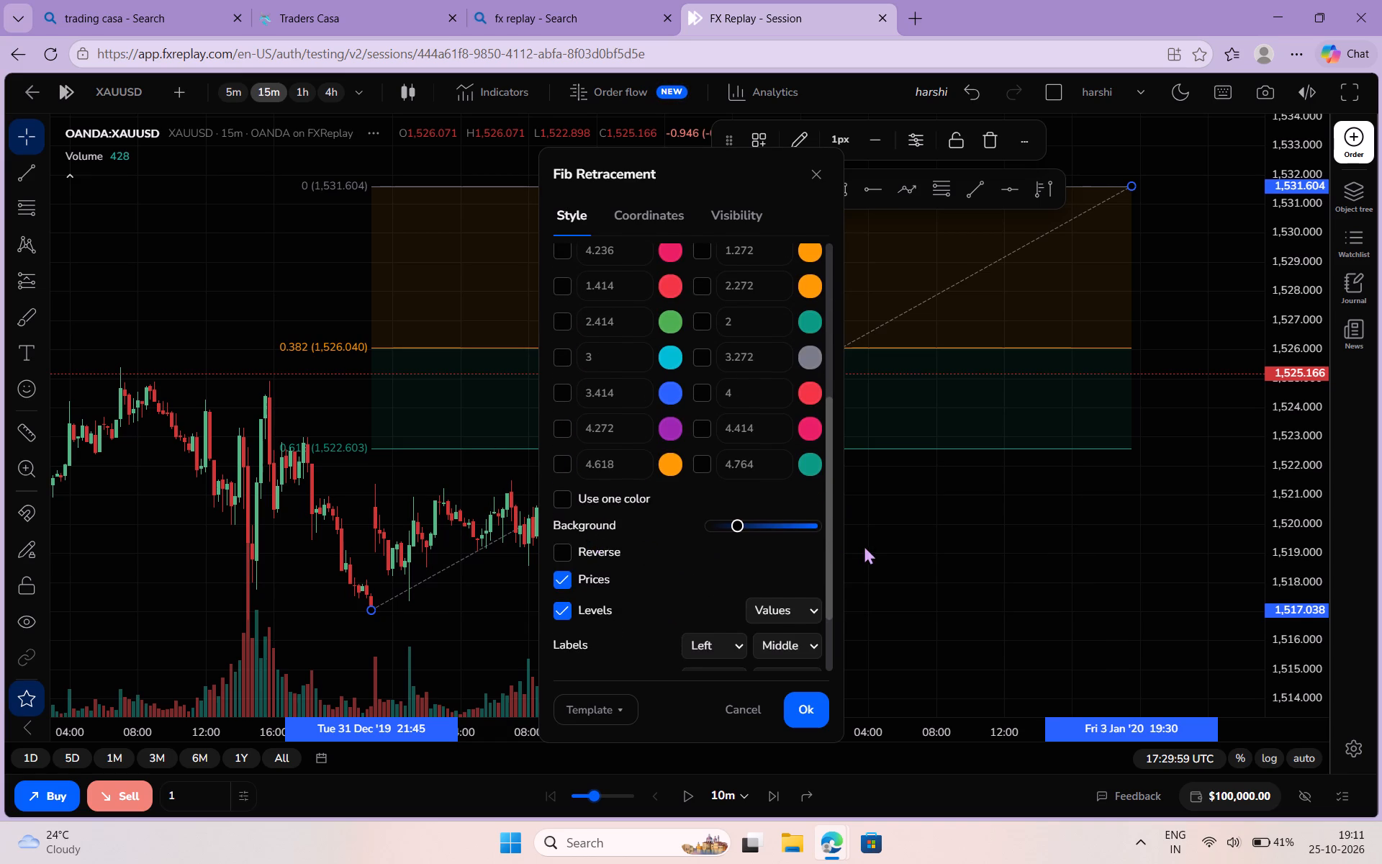
{"action": "left_click", "coordinate": [933, 531]}
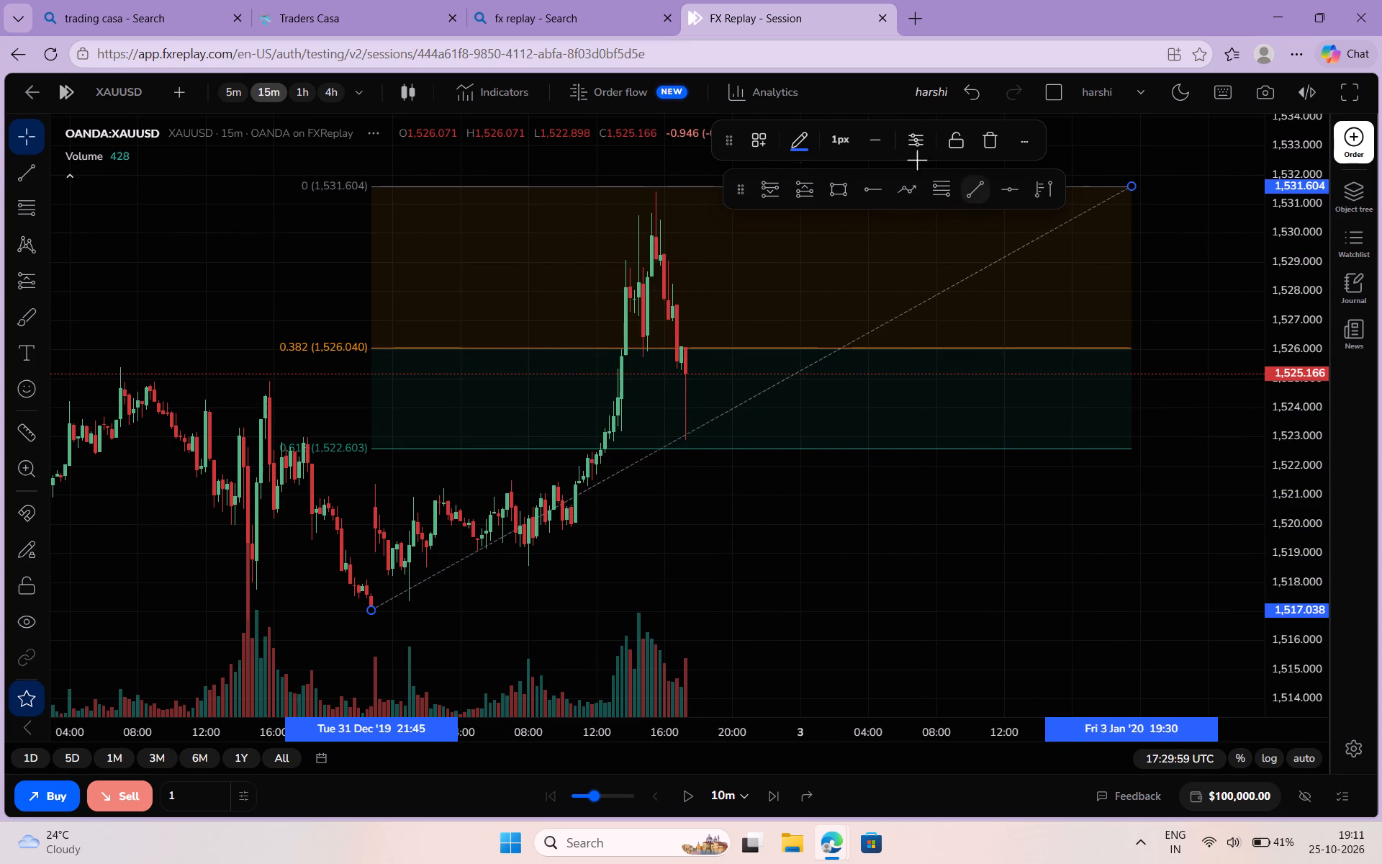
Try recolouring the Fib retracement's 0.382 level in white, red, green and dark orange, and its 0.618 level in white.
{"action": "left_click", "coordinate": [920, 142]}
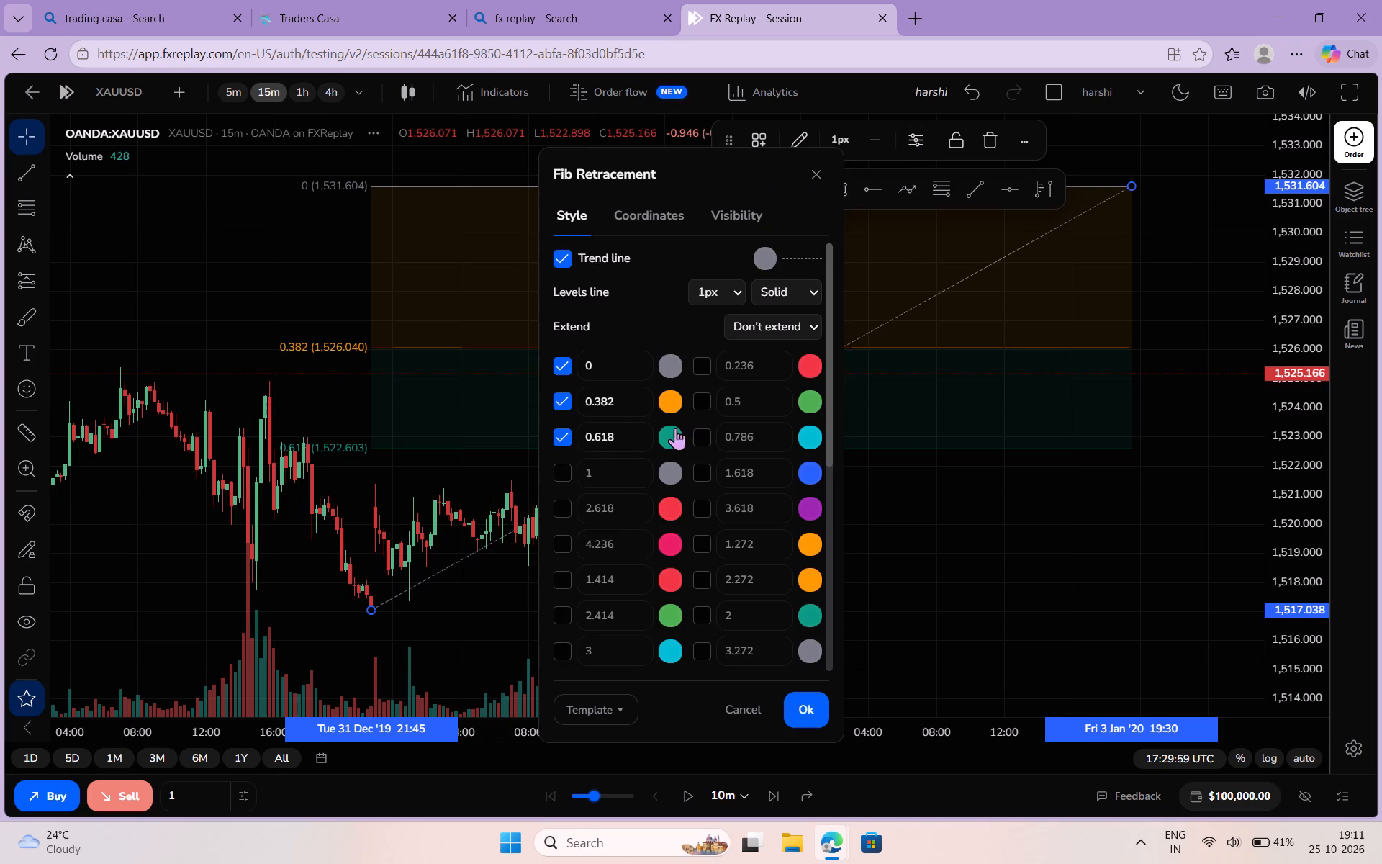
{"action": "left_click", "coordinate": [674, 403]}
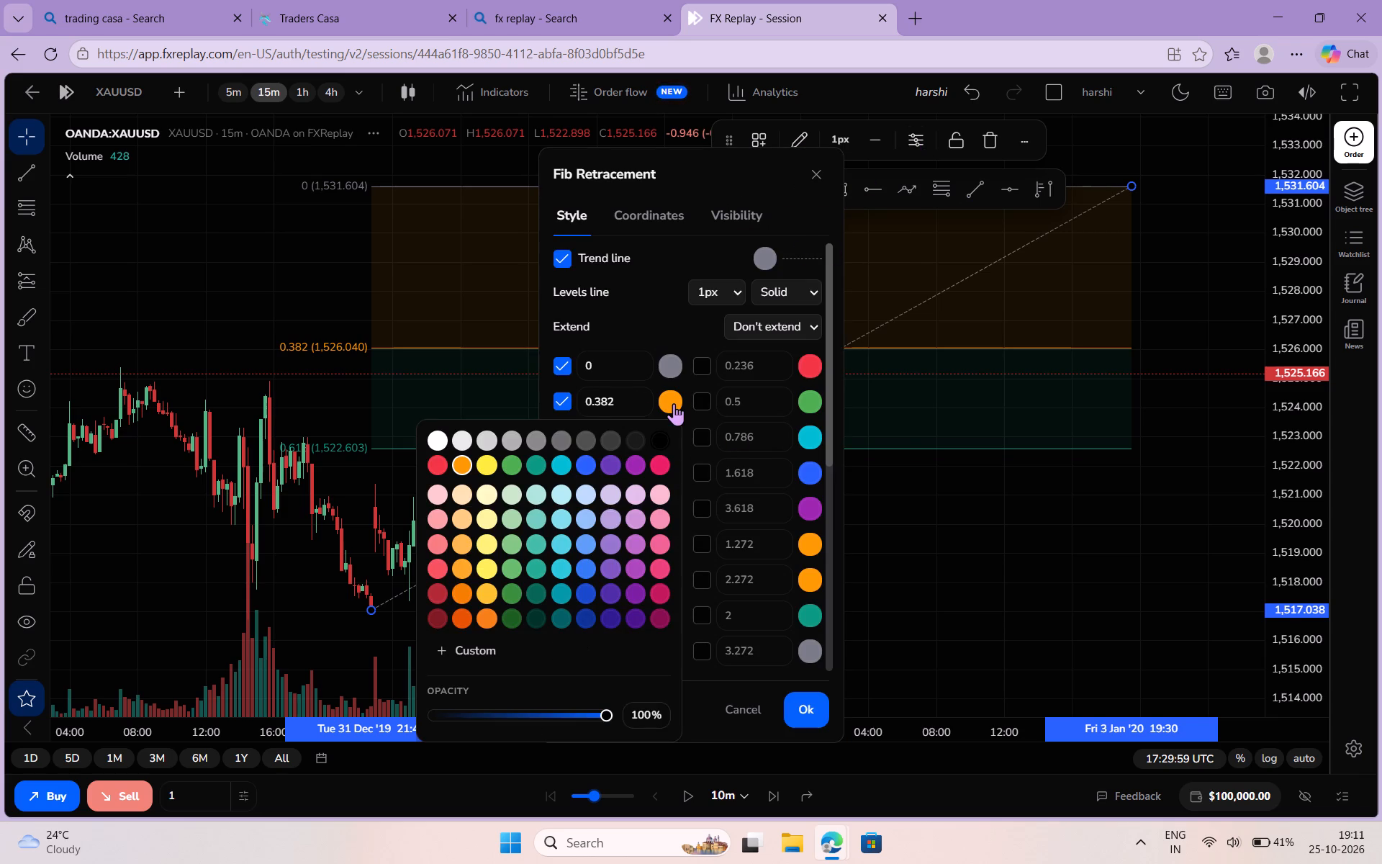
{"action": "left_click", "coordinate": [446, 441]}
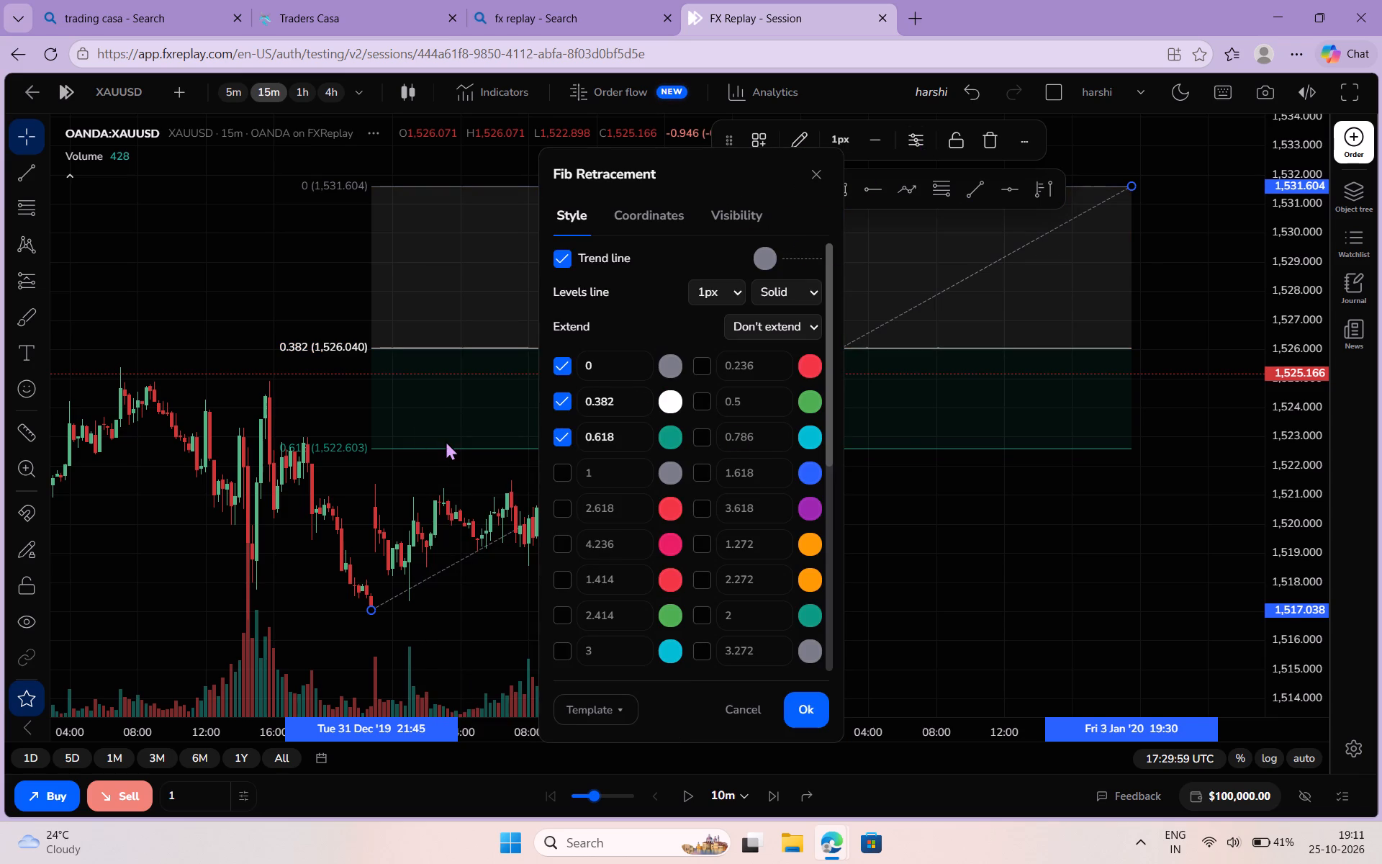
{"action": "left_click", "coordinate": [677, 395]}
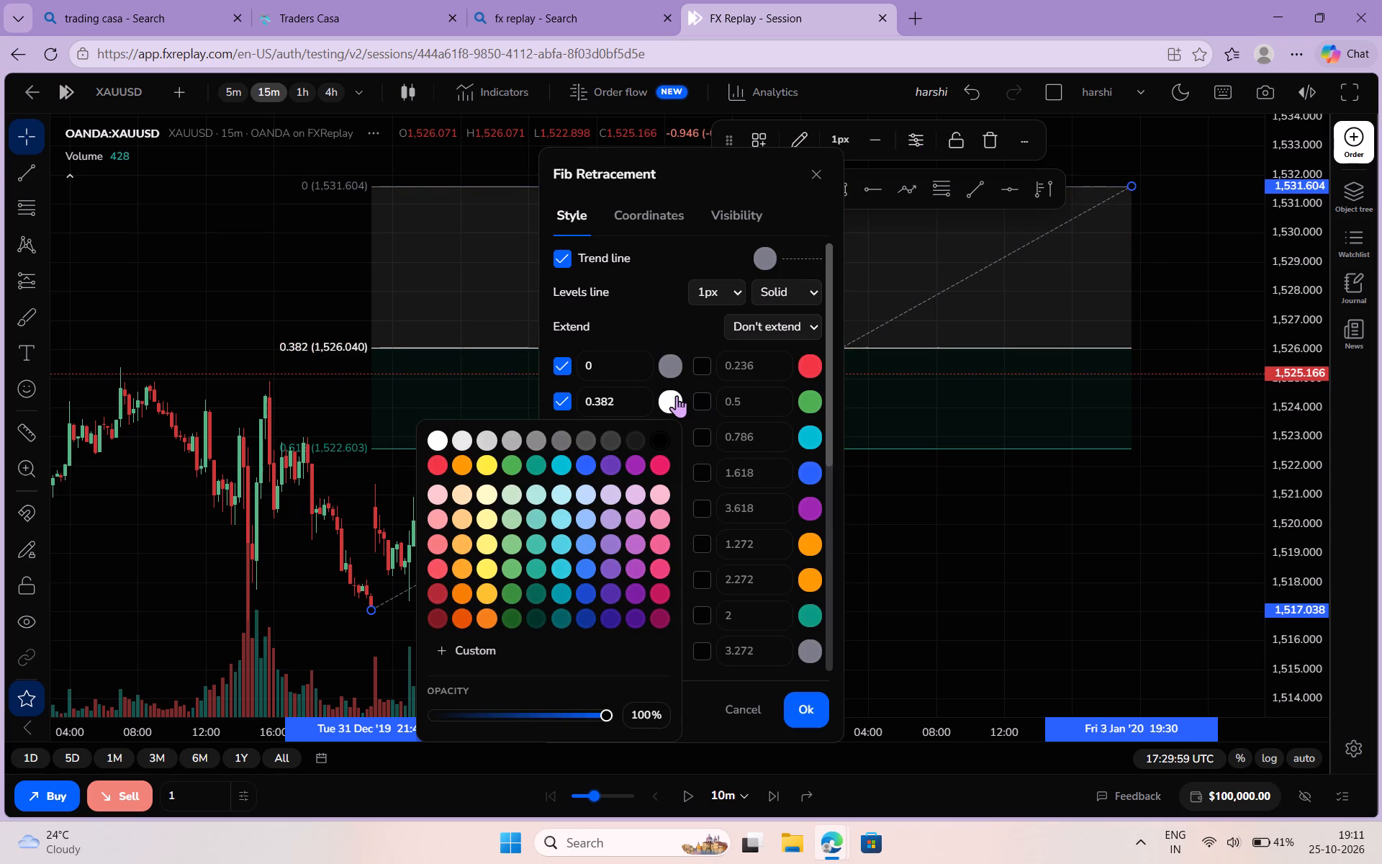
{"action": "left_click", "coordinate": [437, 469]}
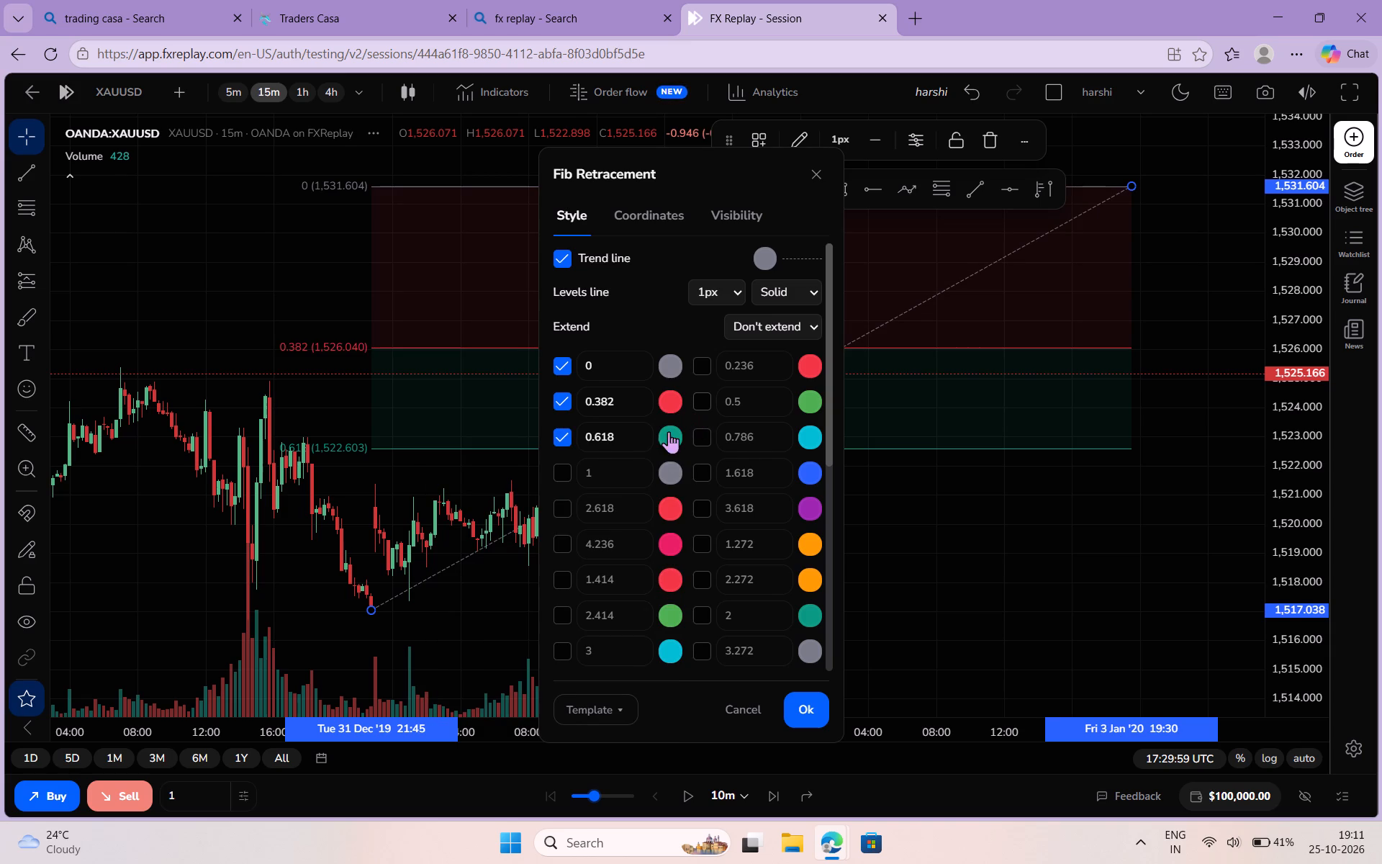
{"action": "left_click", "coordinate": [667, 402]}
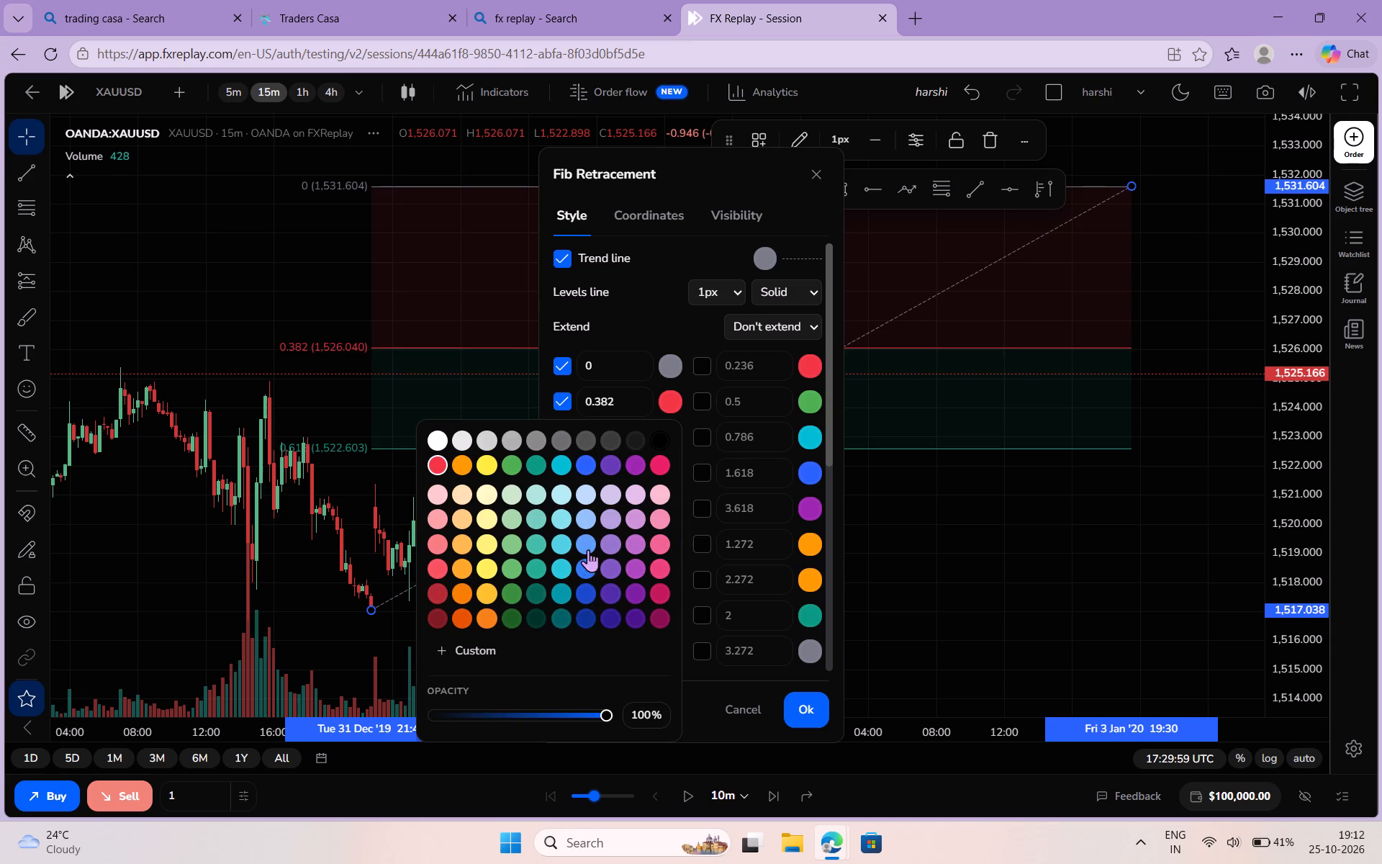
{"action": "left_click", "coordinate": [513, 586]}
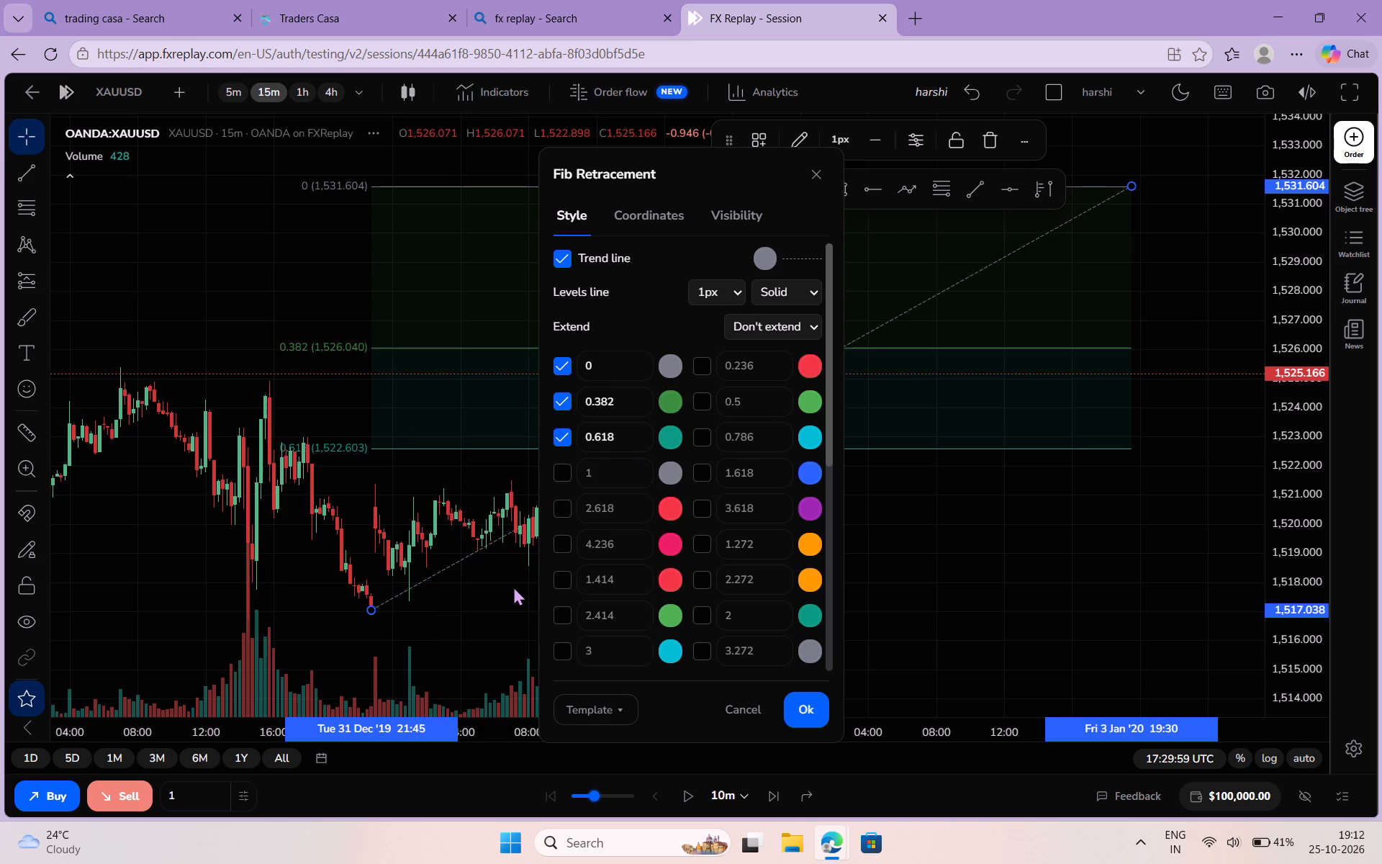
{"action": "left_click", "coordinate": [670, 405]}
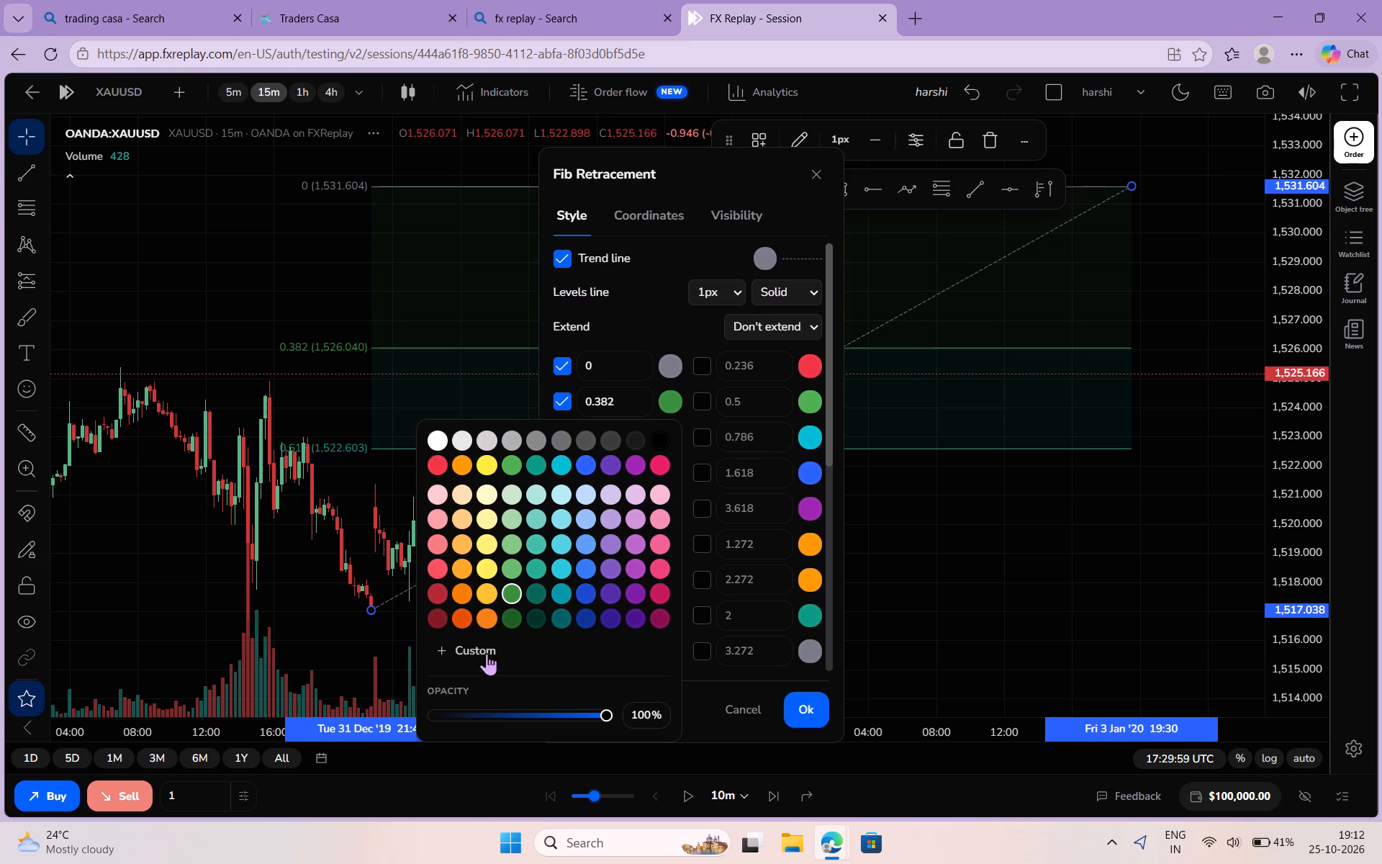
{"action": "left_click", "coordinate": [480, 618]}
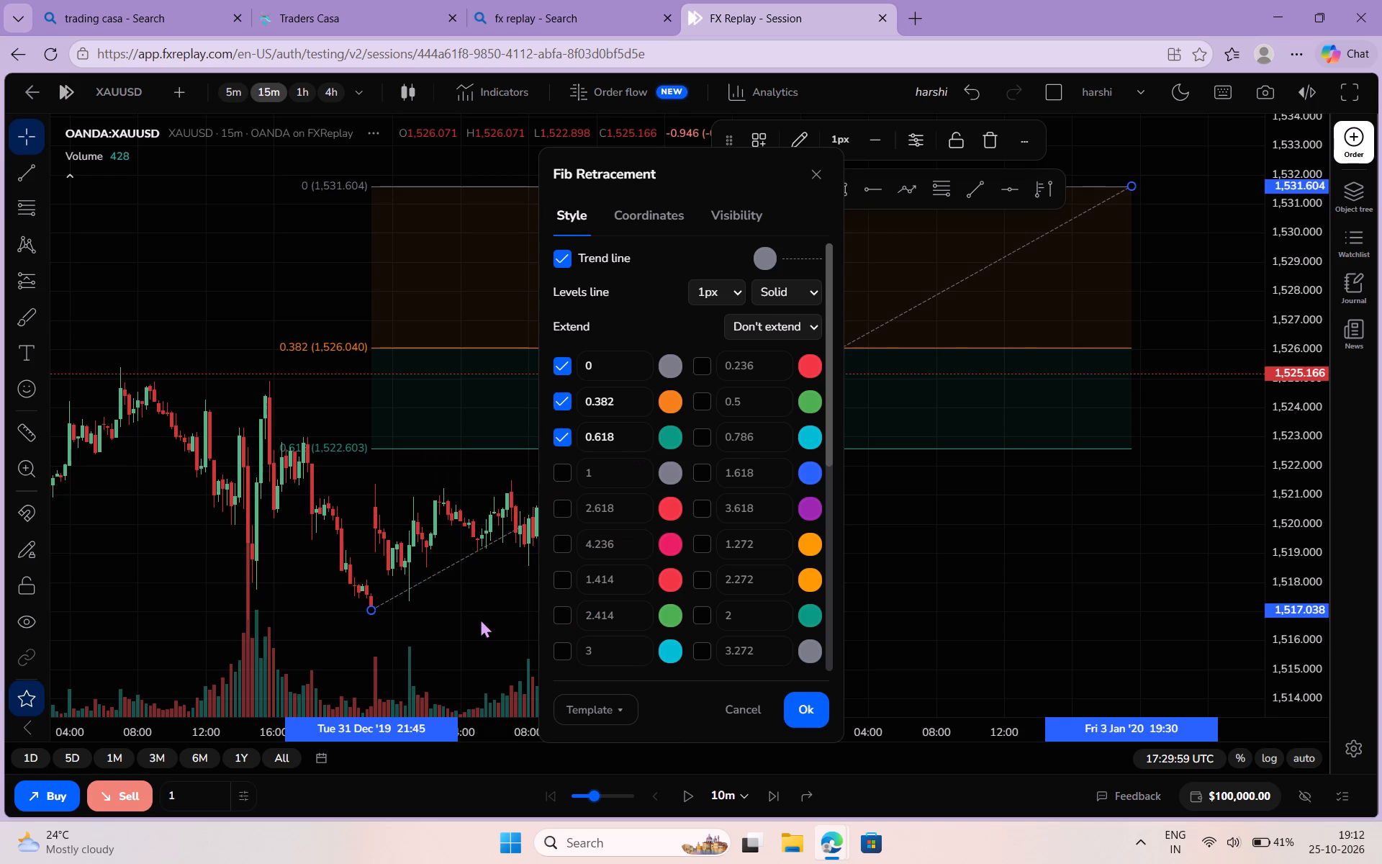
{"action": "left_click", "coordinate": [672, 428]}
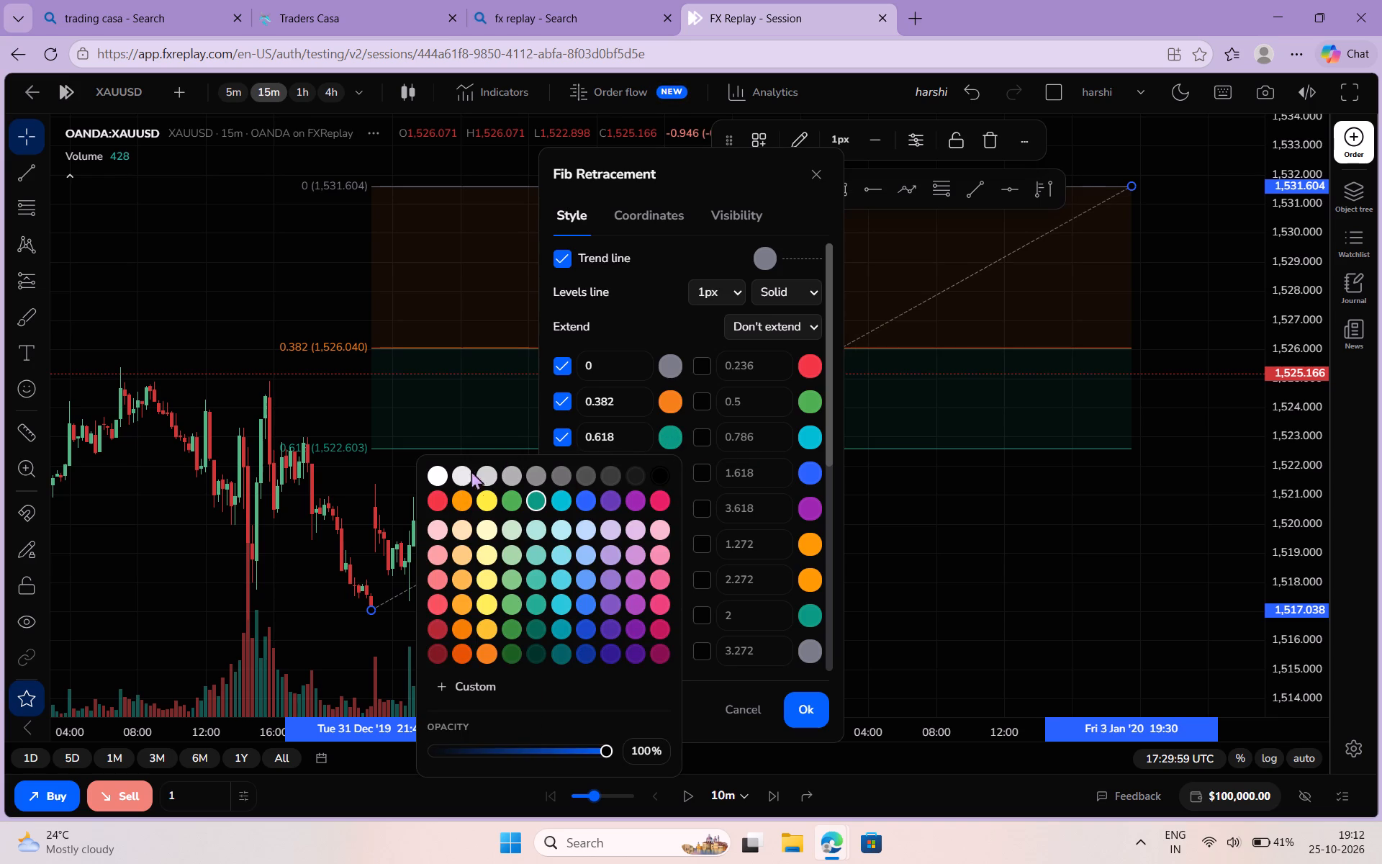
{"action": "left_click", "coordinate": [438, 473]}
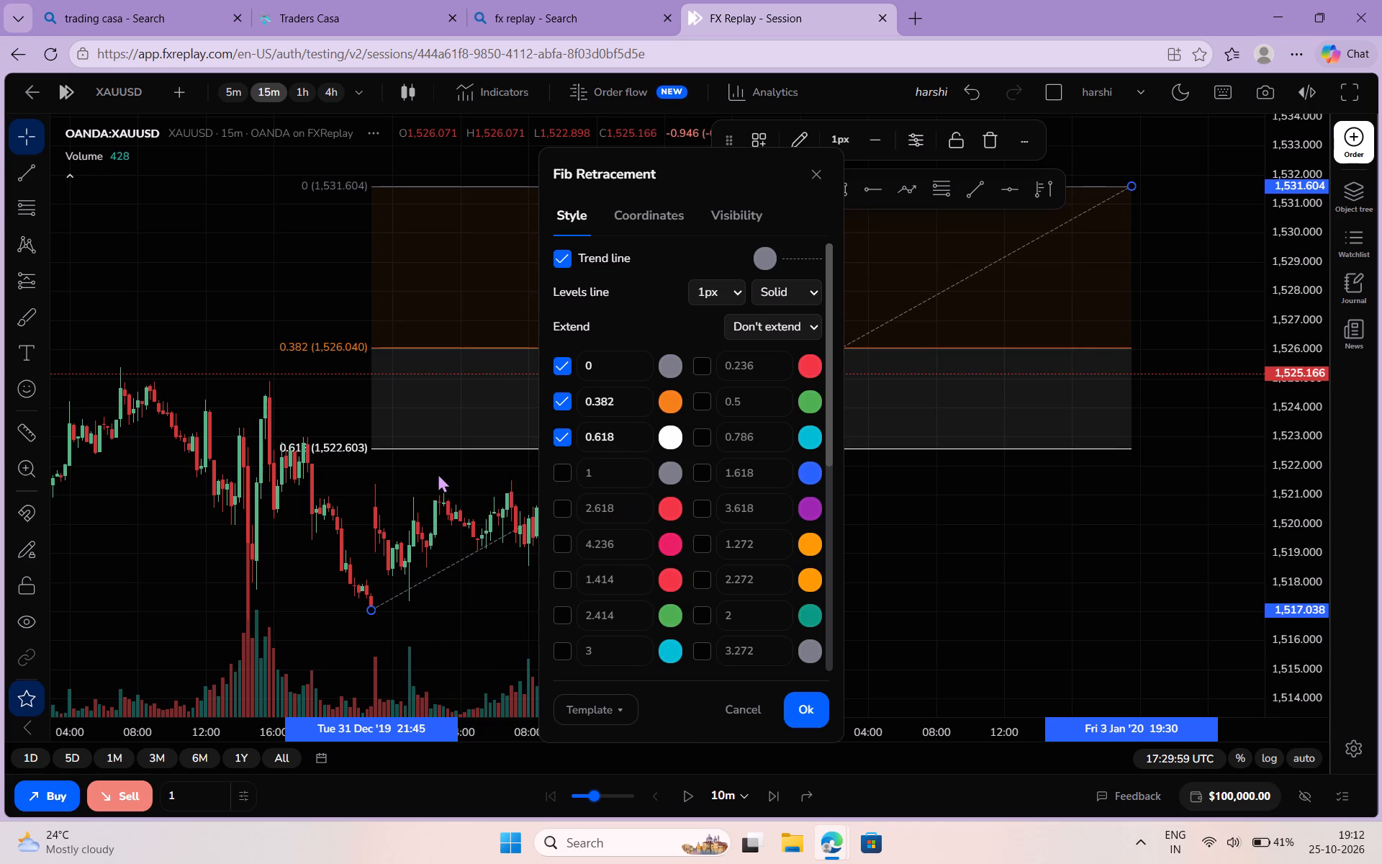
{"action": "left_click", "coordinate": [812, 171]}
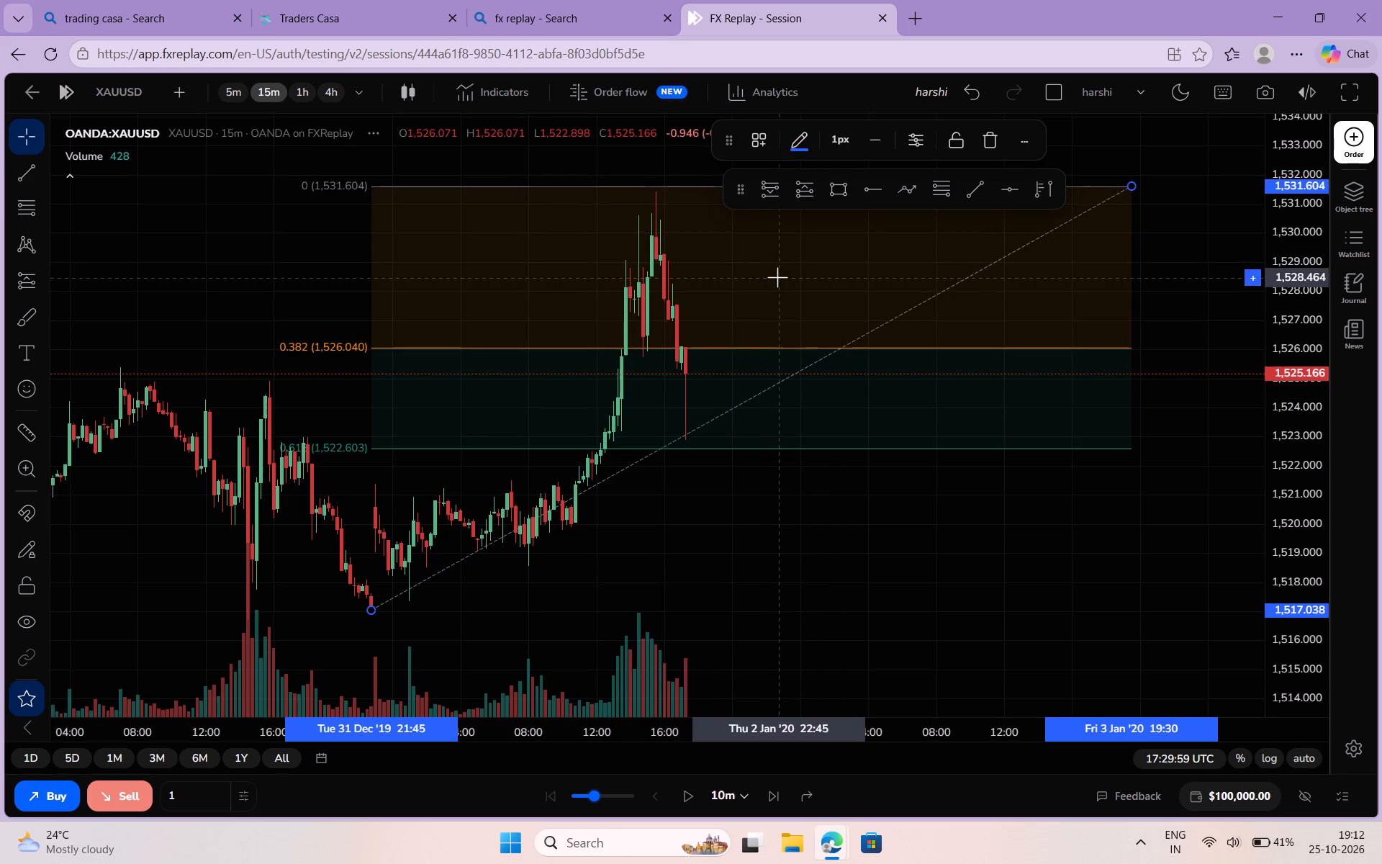
Lower the replay speed below 6x per second, advance the replay to 19:09:59 UTC, and pause it there.
{"action": "left_click_drag", "start_coordinate": [777, 277], "coordinate": [700, 399]}
{"action": "scroll", "coordinate": [700, 399], "scroll_direction": "down", "scroll_amount": 1}
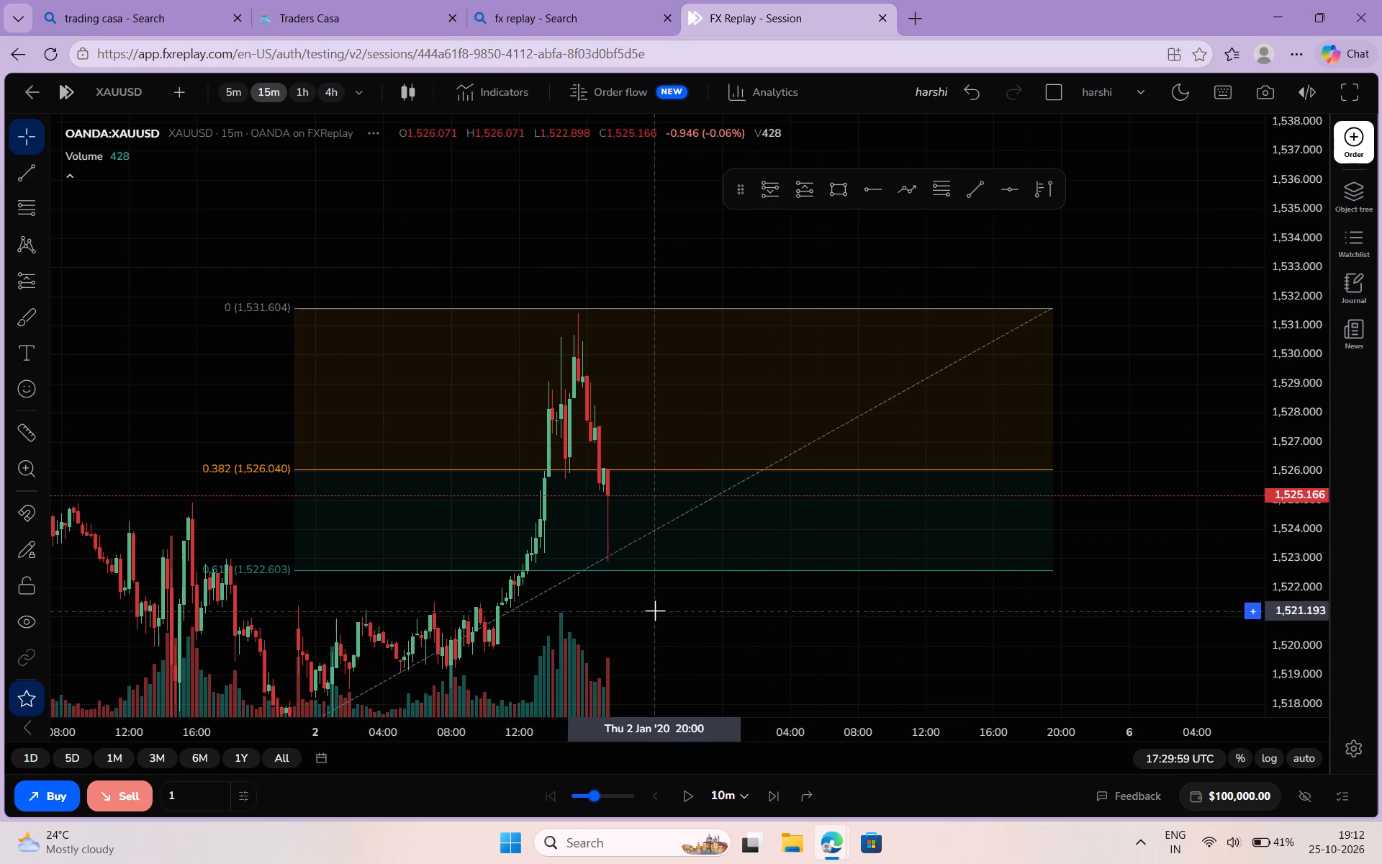
{"action": "left_click", "coordinate": [581, 795]}
{"action": "left_click", "coordinate": [686, 804]}
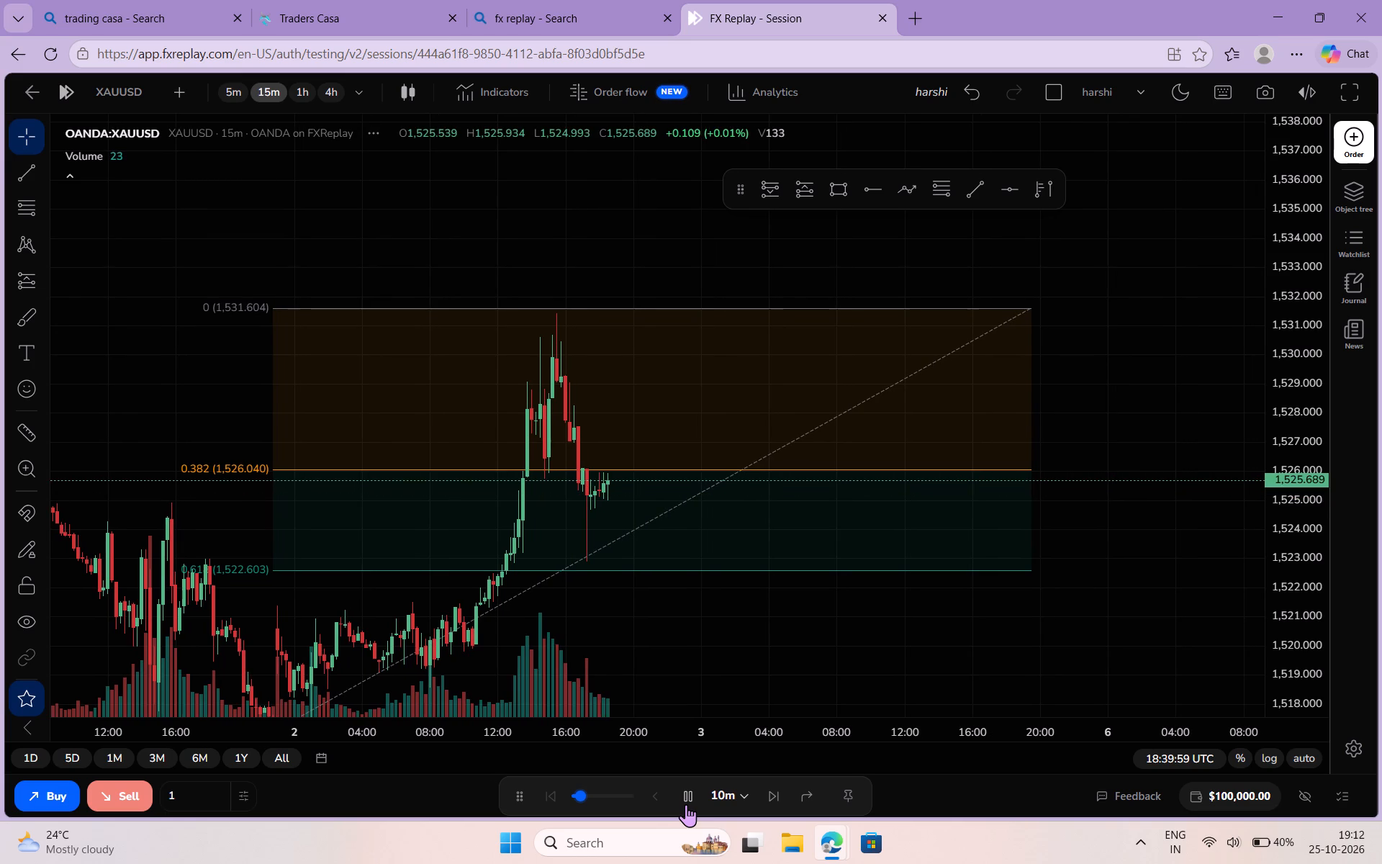
{"action": "left_click", "coordinate": [686, 804]}
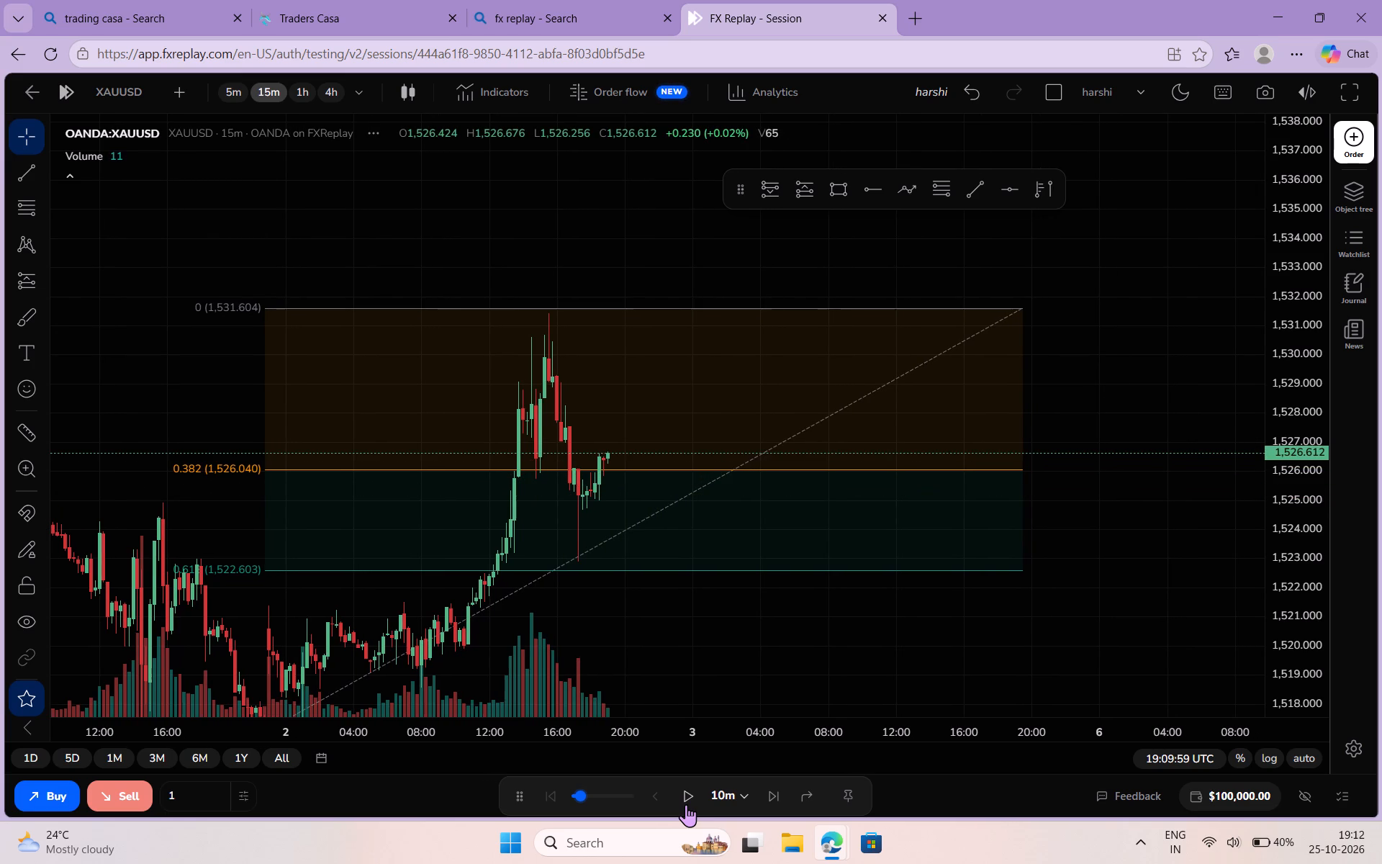
Place a market buy order on XAUUSD with quantity 1.
{"action": "left_click", "coordinate": [53, 805]}
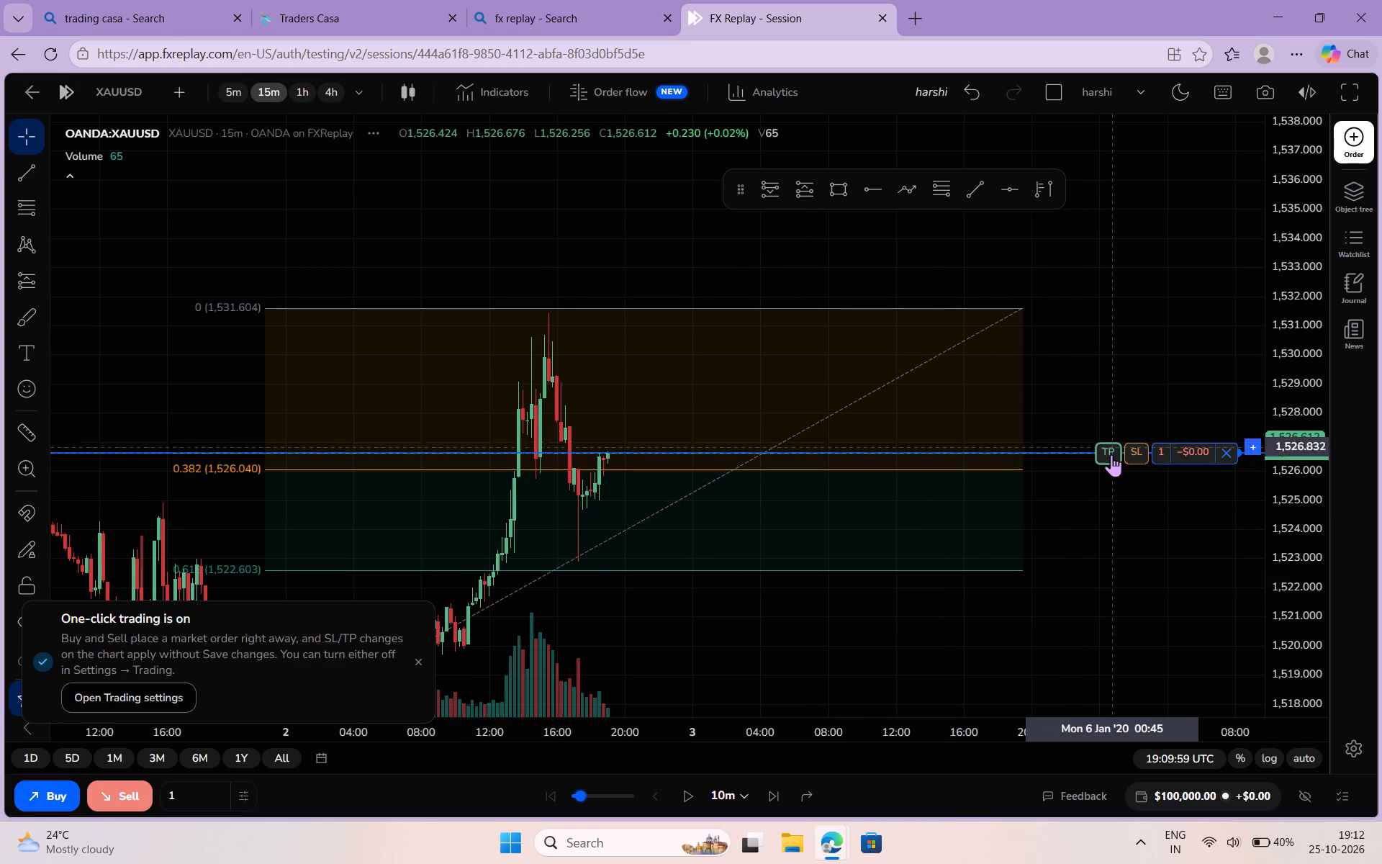
Set the buy position's take profit at 1,531.604, on the Fib retracement's 0 level.
{"action": "left_click_drag", "start_coordinate": [1111, 456], "coordinate": [1114, 351]}
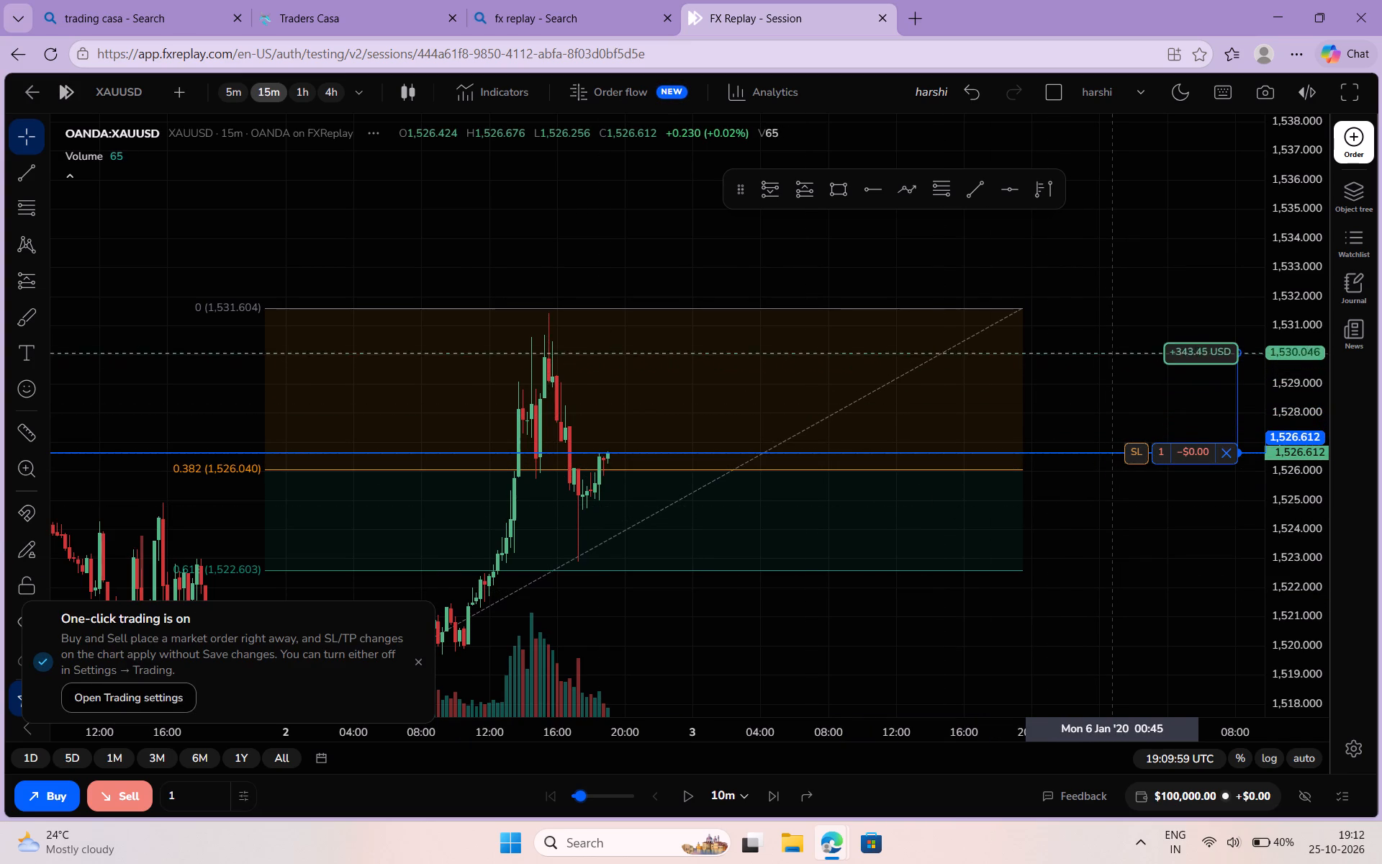
{"action": "left_click_drag", "start_coordinate": [1114, 351], "coordinate": [1118, 266]}
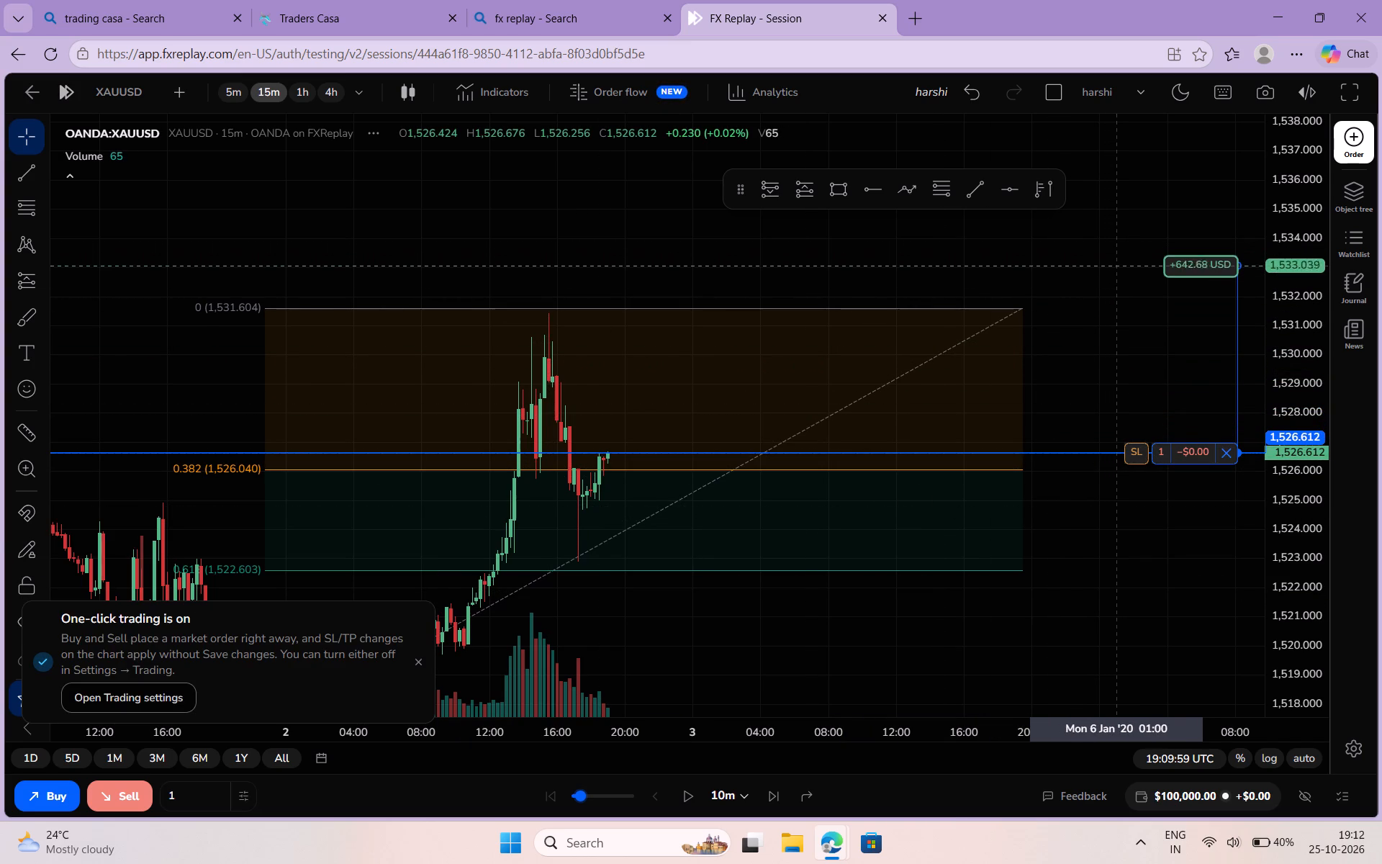
{"action": "left_click_drag", "start_coordinate": [1118, 266], "coordinate": [1123, 304]}
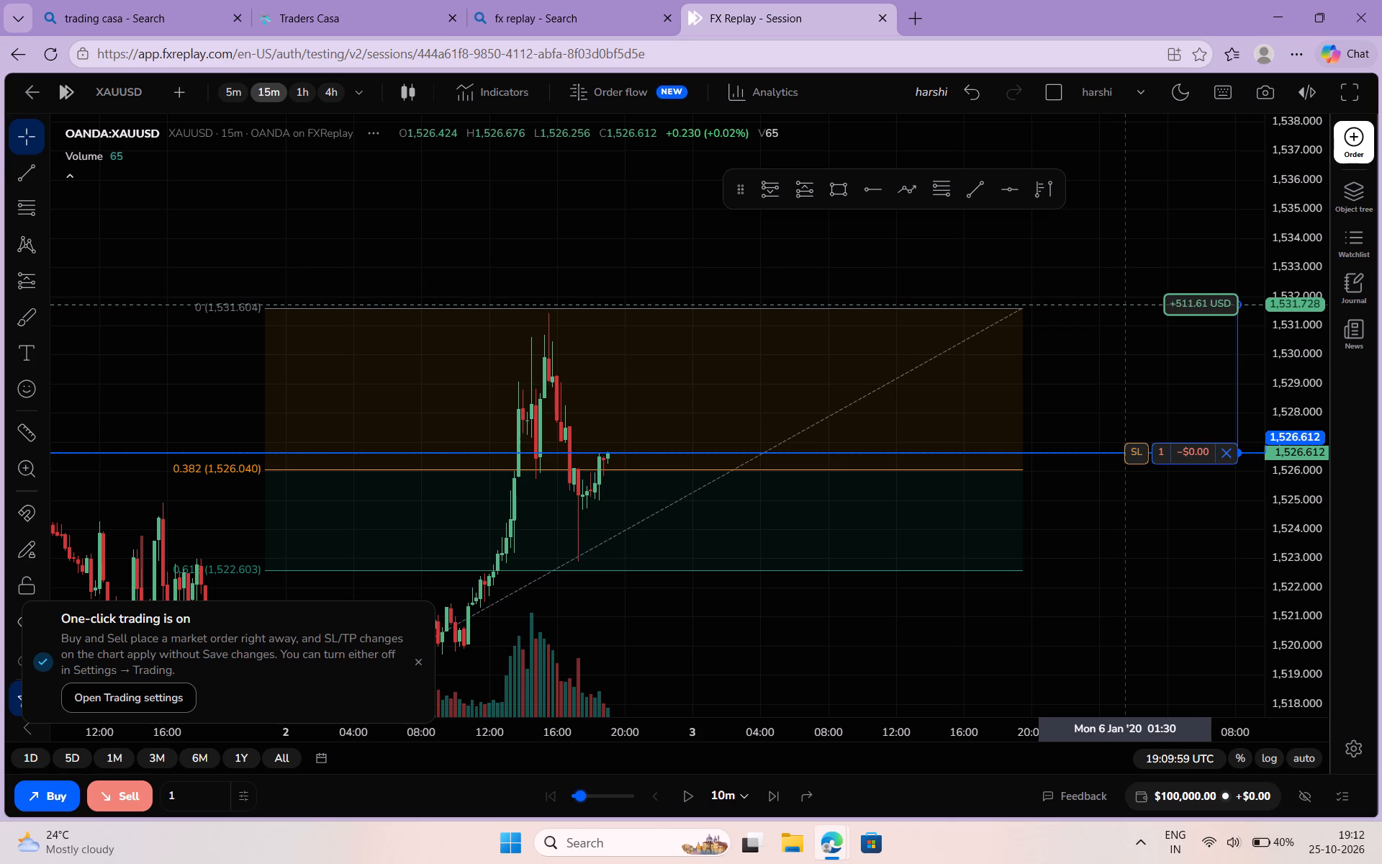
{"action": "left_click_drag", "start_coordinate": [1123, 304], "coordinate": [1122, 307]}
{"action": "left_click", "coordinate": [1122, 307]}
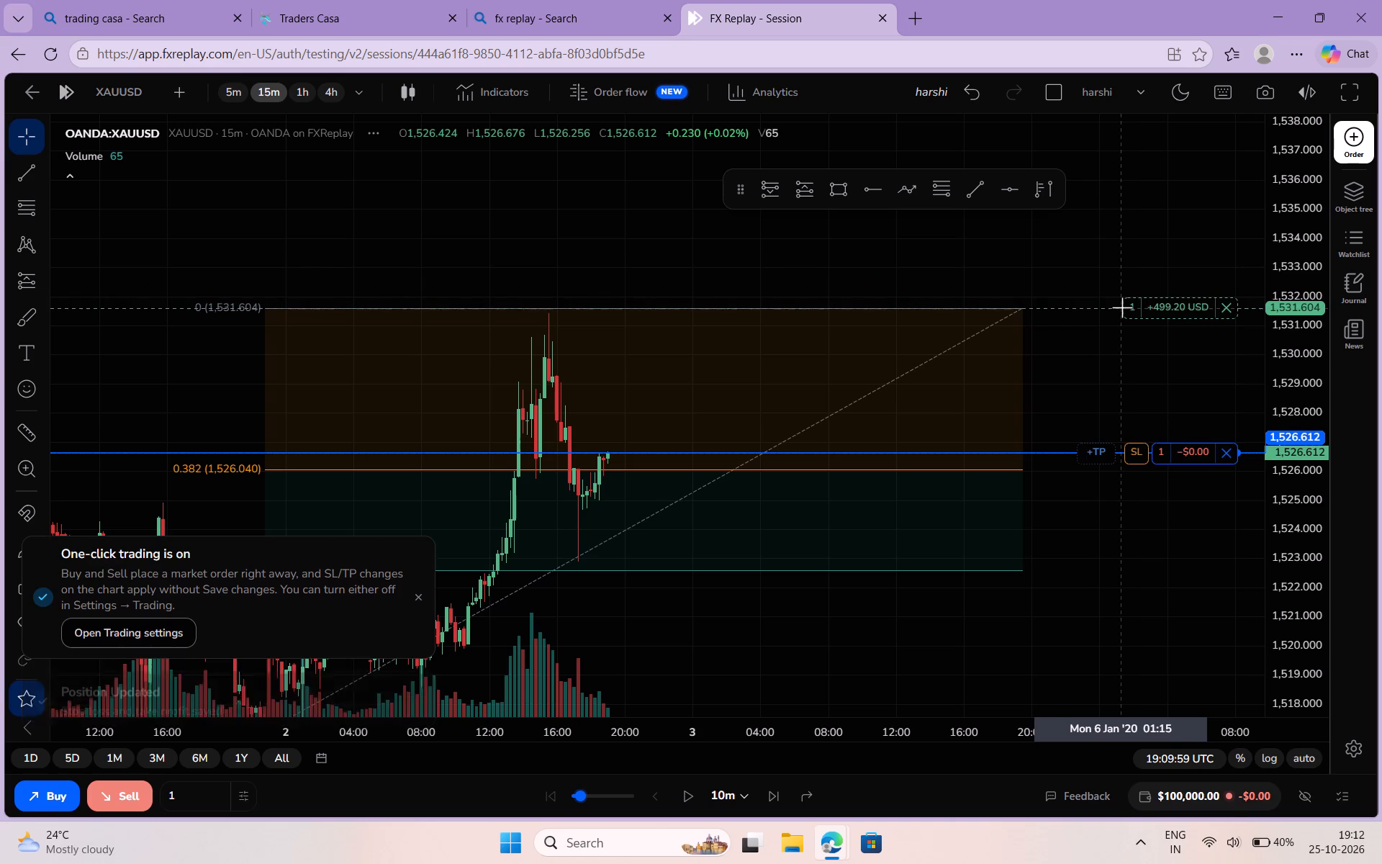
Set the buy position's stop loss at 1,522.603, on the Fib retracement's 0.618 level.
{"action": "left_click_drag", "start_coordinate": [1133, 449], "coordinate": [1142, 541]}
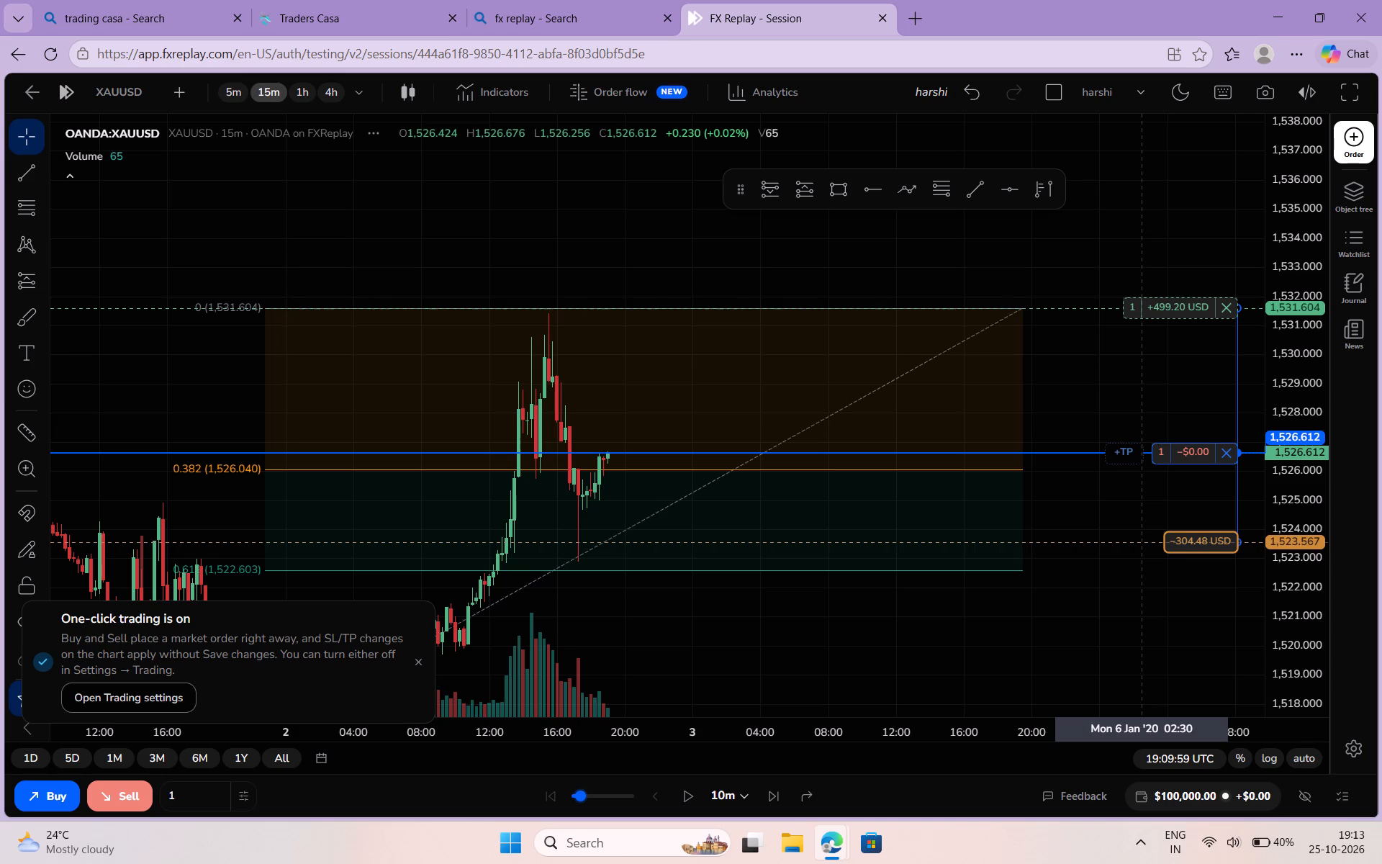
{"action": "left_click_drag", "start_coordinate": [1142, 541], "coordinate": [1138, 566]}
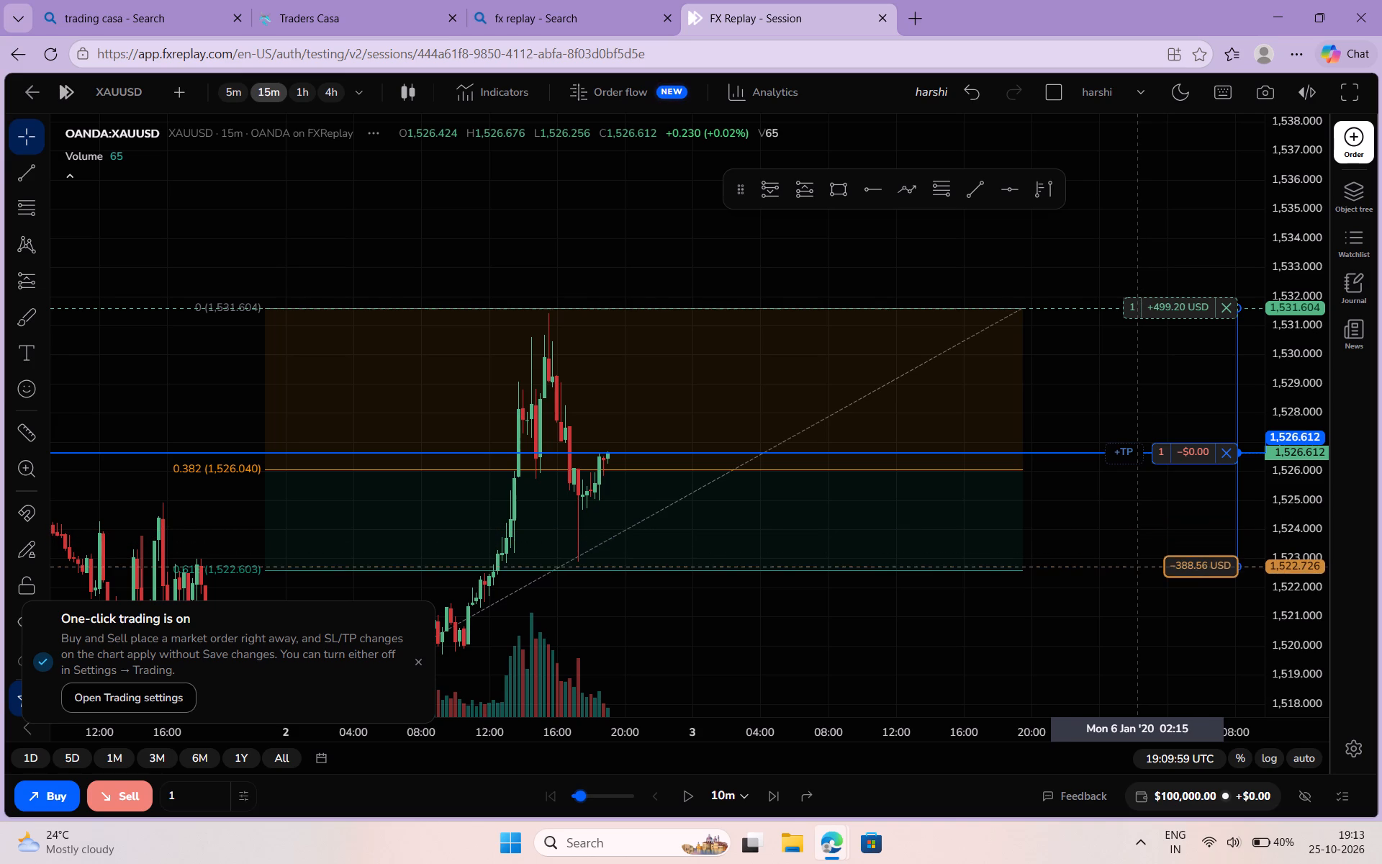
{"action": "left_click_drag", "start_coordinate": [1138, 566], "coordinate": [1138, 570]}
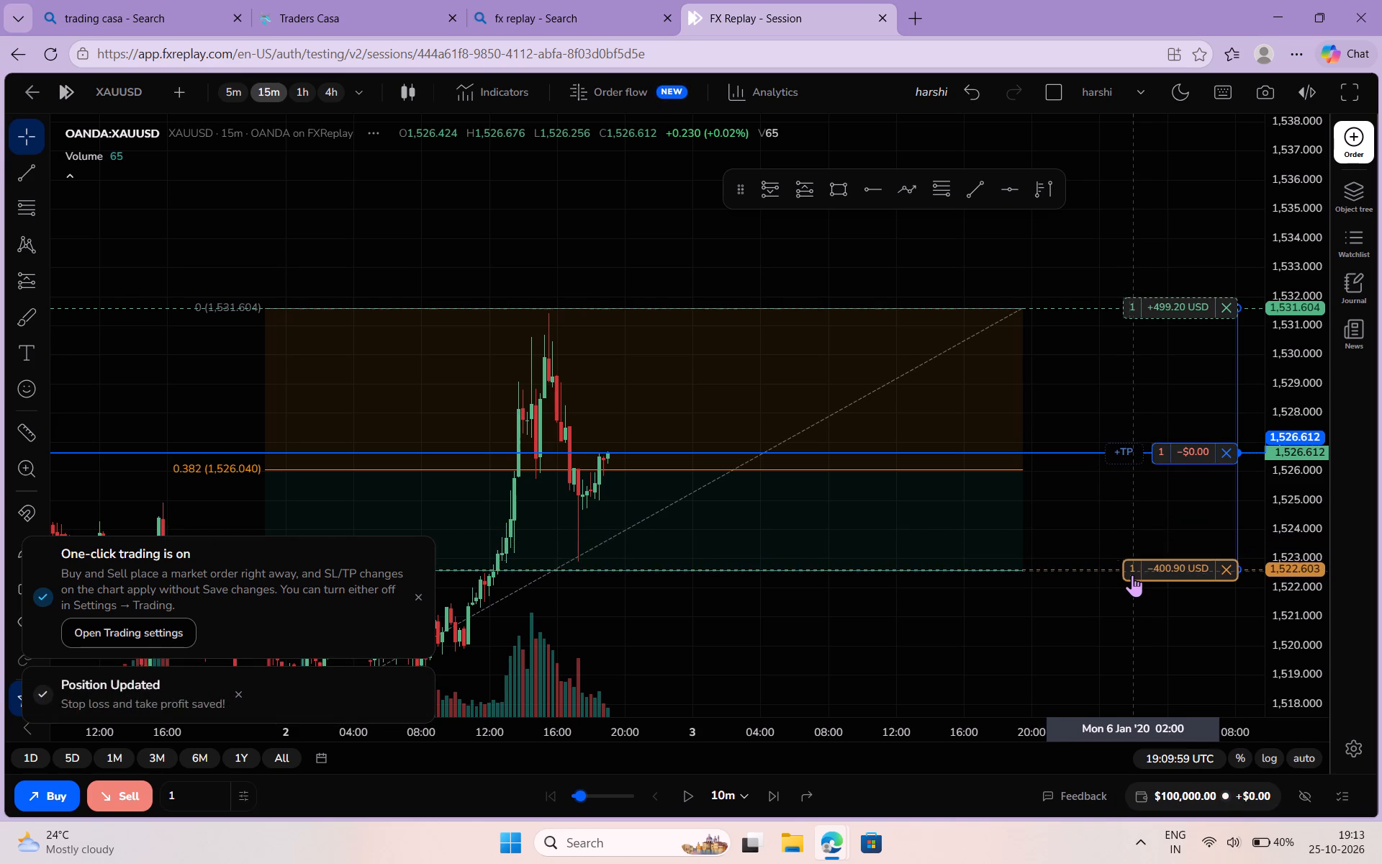
Set the buy position's stop loss at 1,523.542, just above the Fib retracement's 0.618 level.
{"action": "left_click_drag", "start_coordinate": [1132, 570], "coordinate": [1132, 554]}
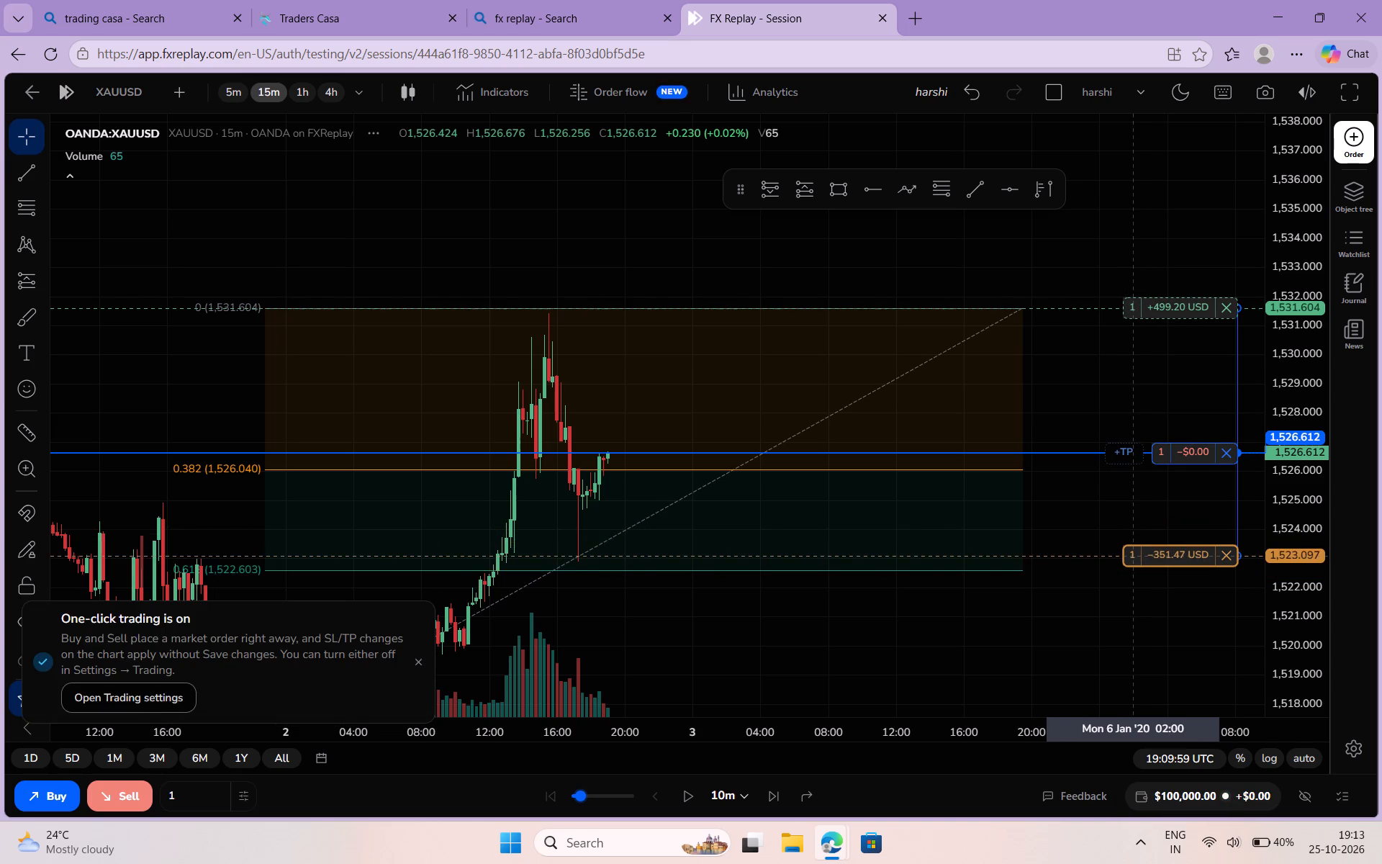
{"action": "left_click_drag", "start_coordinate": [1132, 554], "coordinate": [1134, 553]}
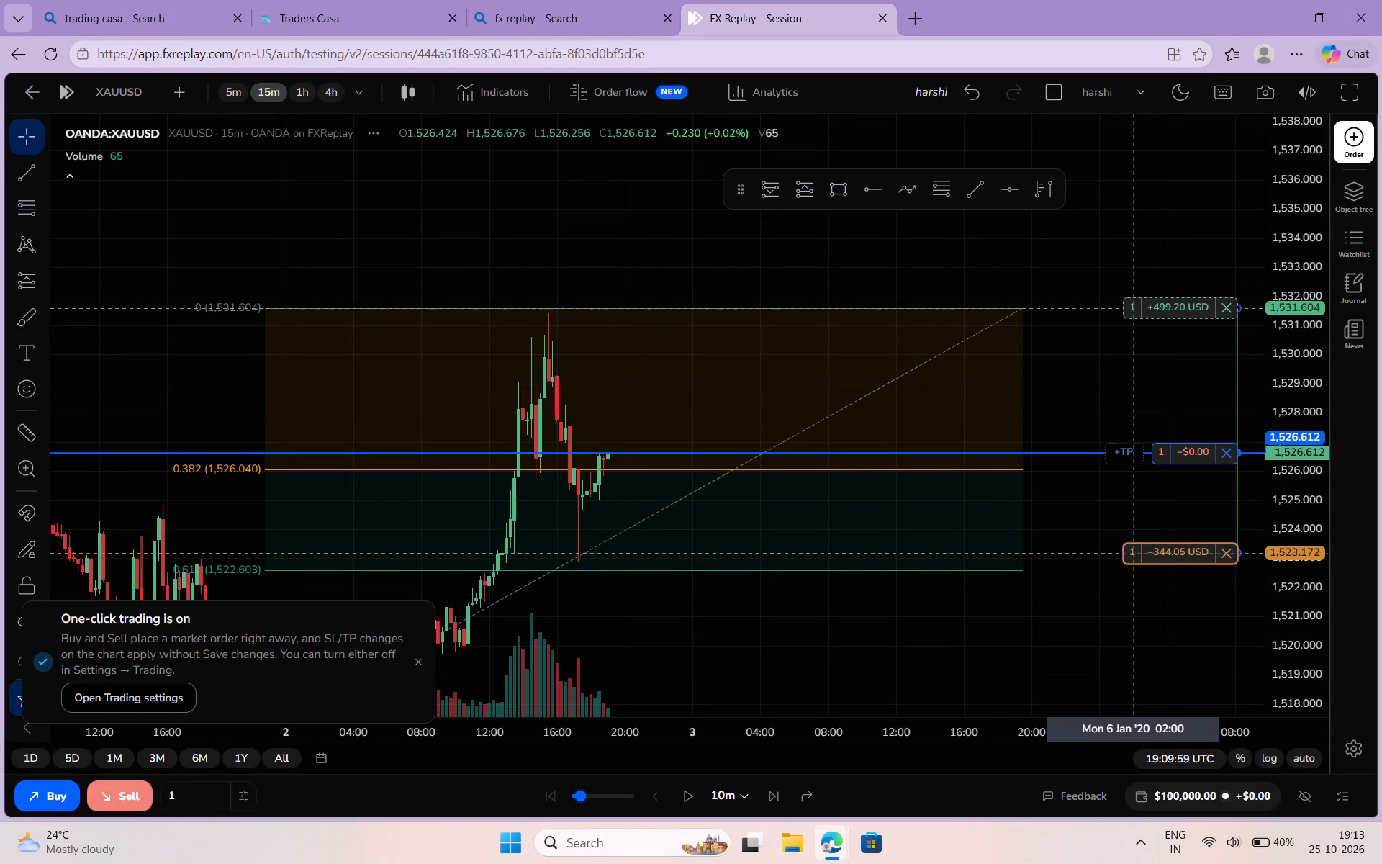
{"action": "left_click_drag", "start_coordinate": [1134, 553], "coordinate": [1133, 543]}
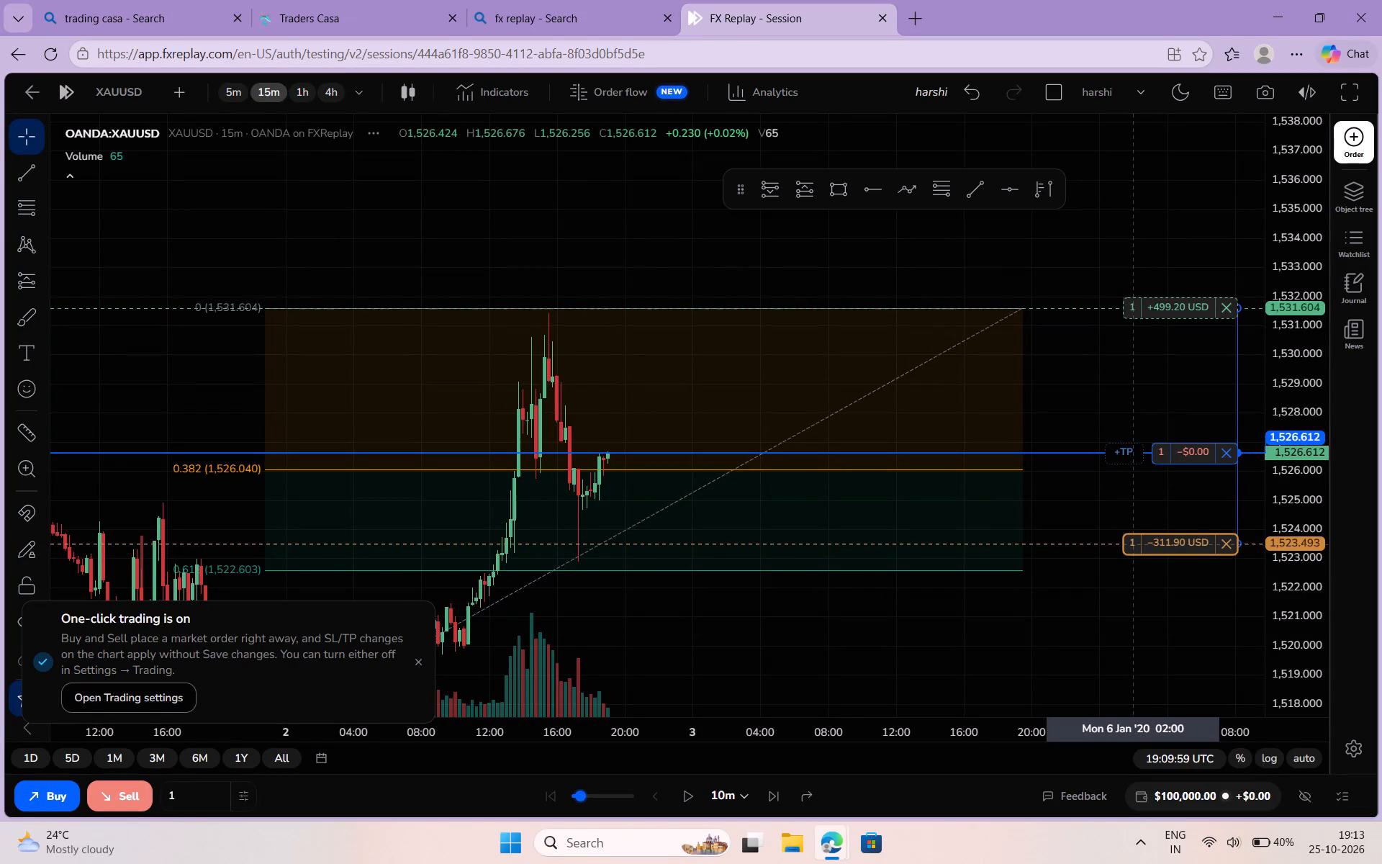
{"action": "left_click_drag", "start_coordinate": [1133, 543], "coordinate": [1132, 542]}
{"action": "left_click", "coordinate": [1132, 542]}
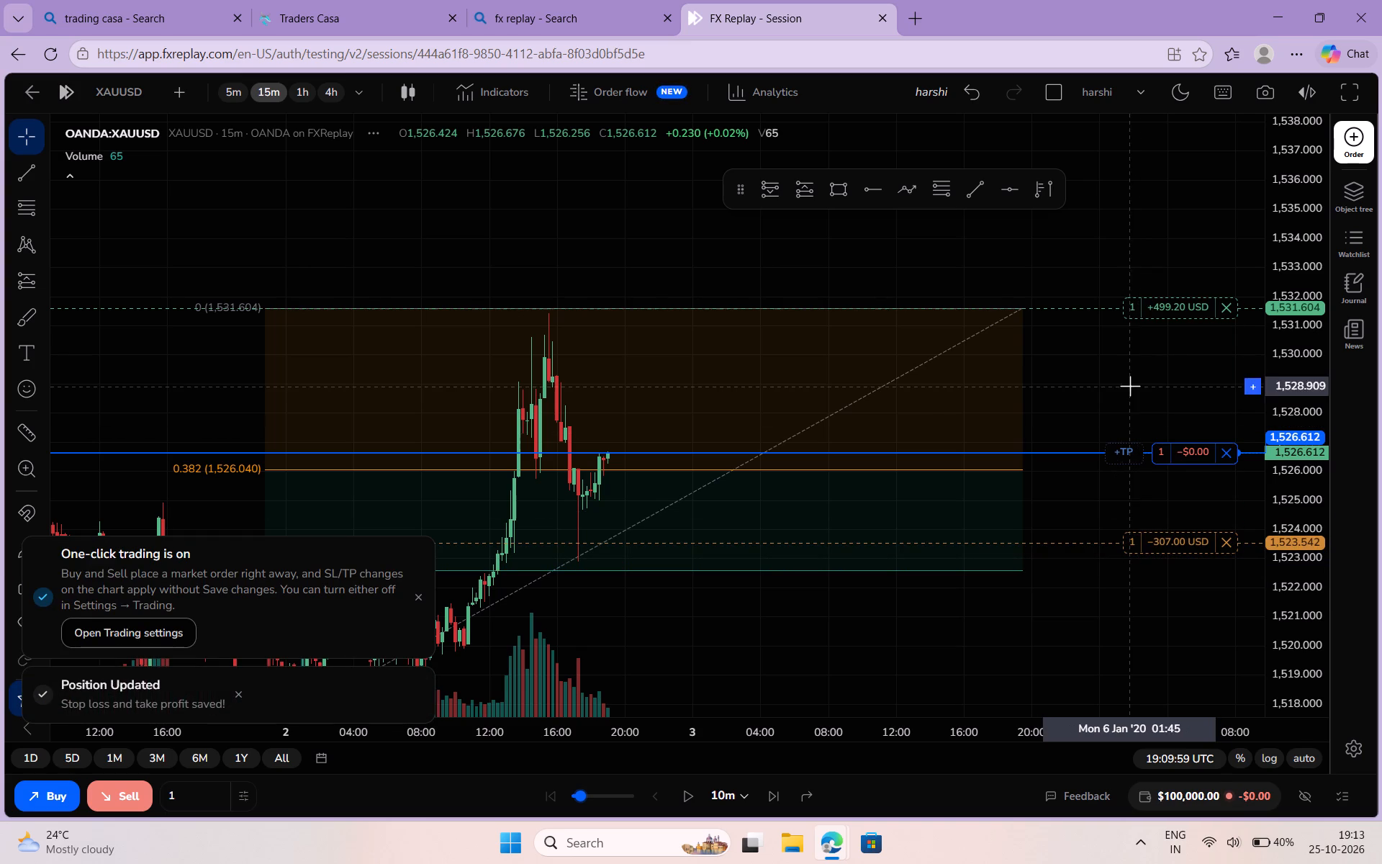
Raise the buy position's take profit to 1,532.792, above the Fib retracement's 0 level.
{"action": "left_click_drag", "start_coordinate": [1130, 309], "coordinate": [1130, 299]}
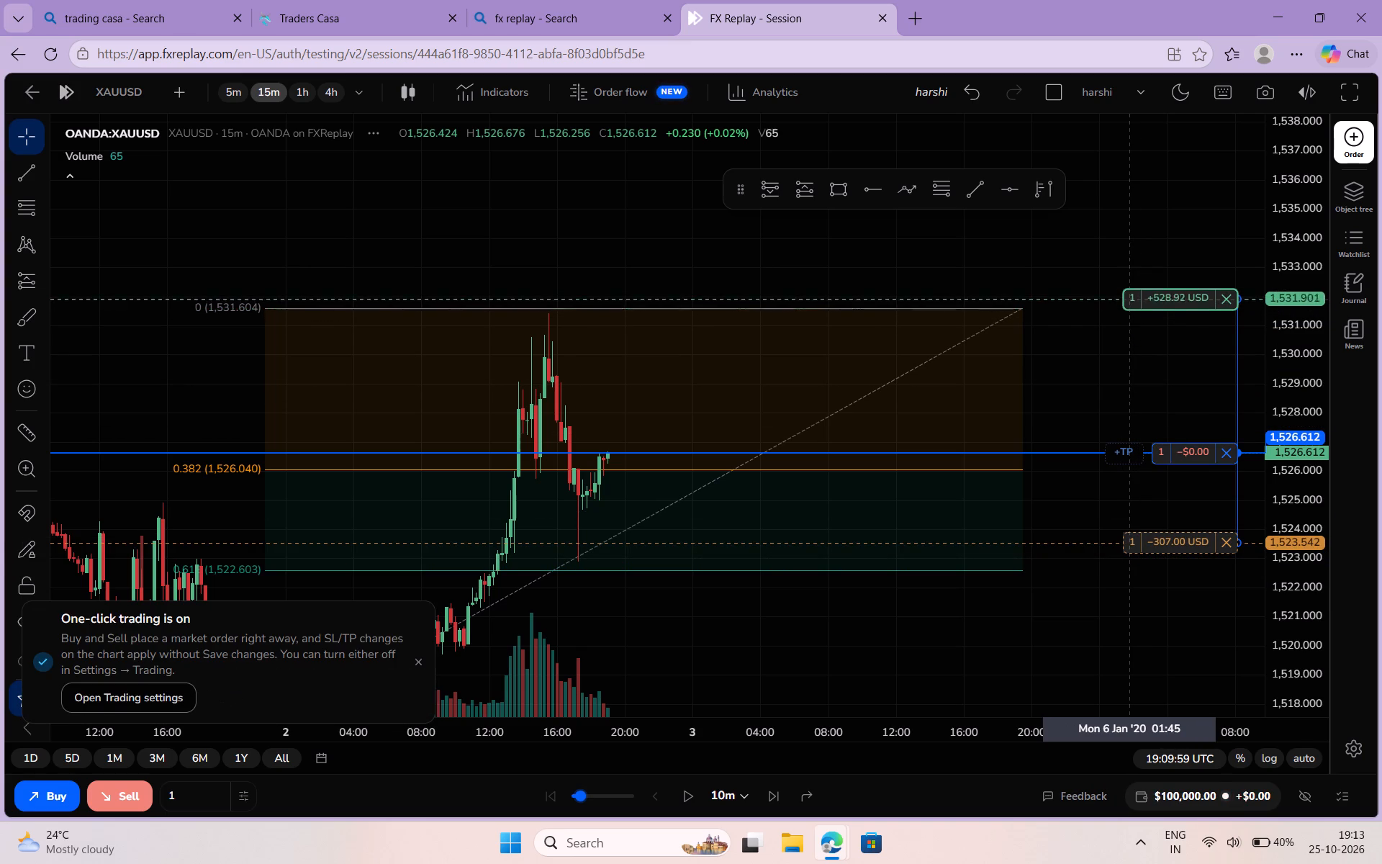
{"action": "left_click_drag", "start_coordinate": [1130, 299], "coordinate": [1132, 279]}
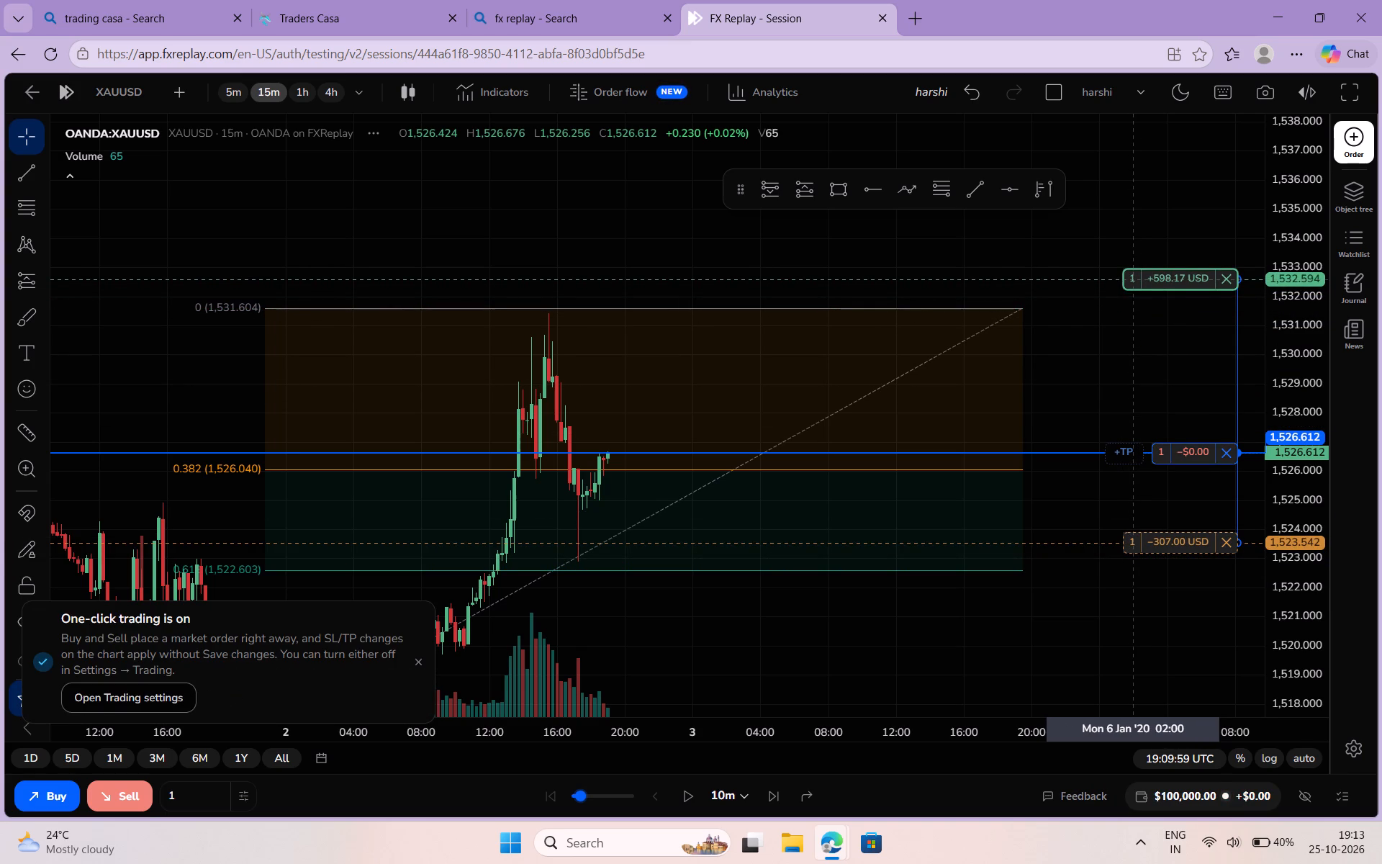
{"action": "left_click_drag", "start_coordinate": [1132, 279], "coordinate": [1137, 271]}
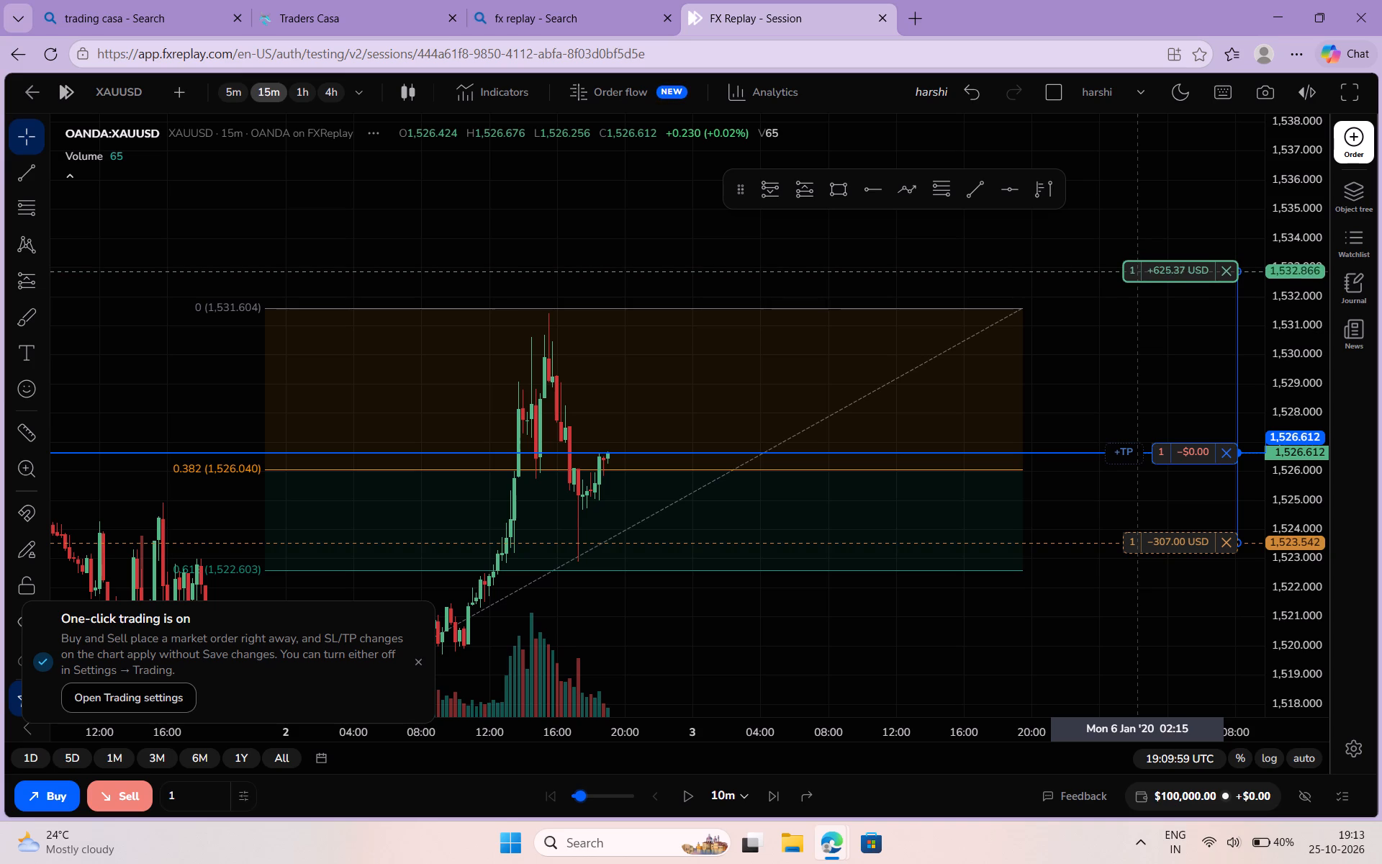
{"action": "left_click_drag", "start_coordinate": [1137, 271], "coordinate": [1137, 276]}
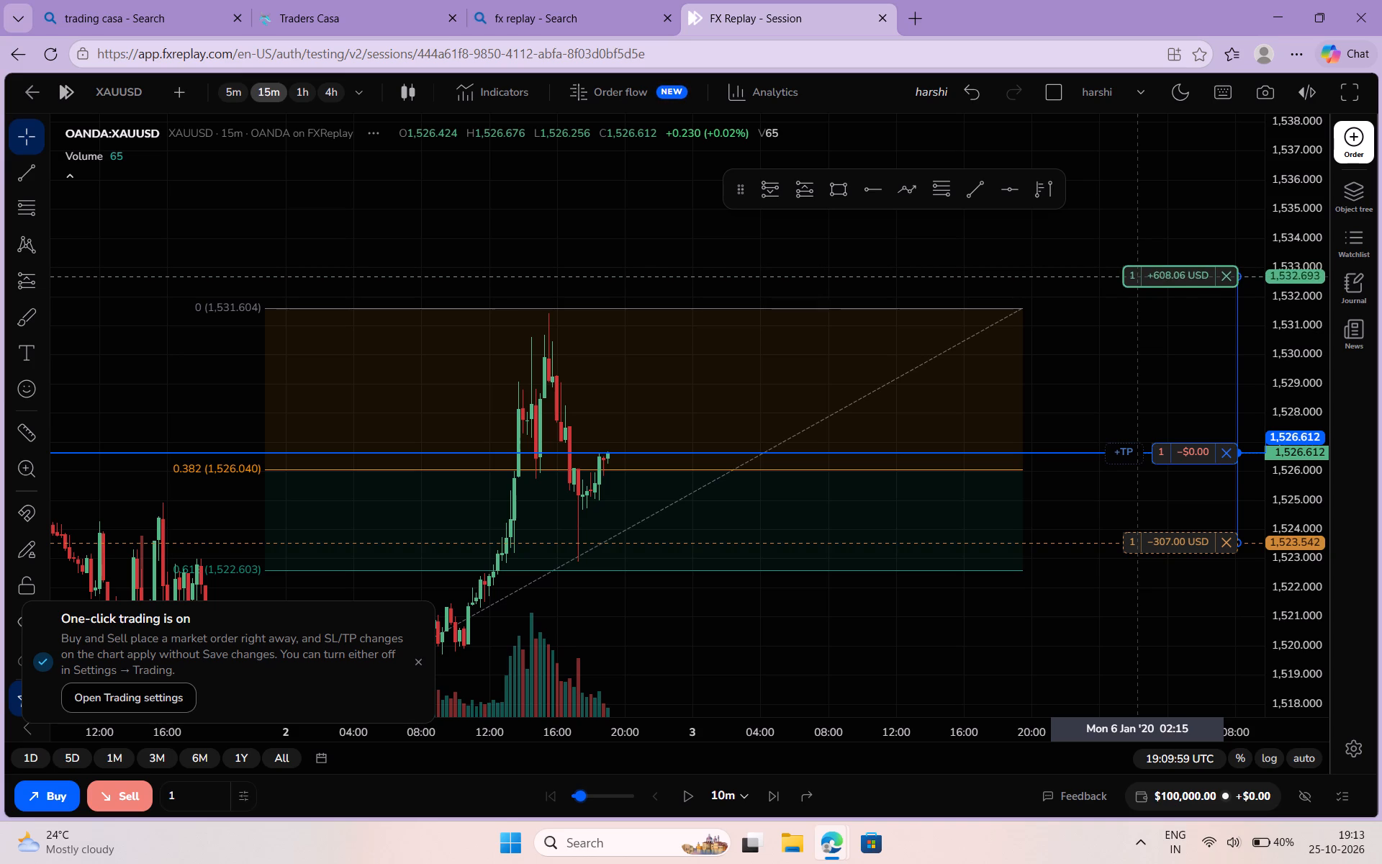
{"action": "left_click_drag", "start_coordinate": [1137, 276], "coordinate": [1138, 271]}
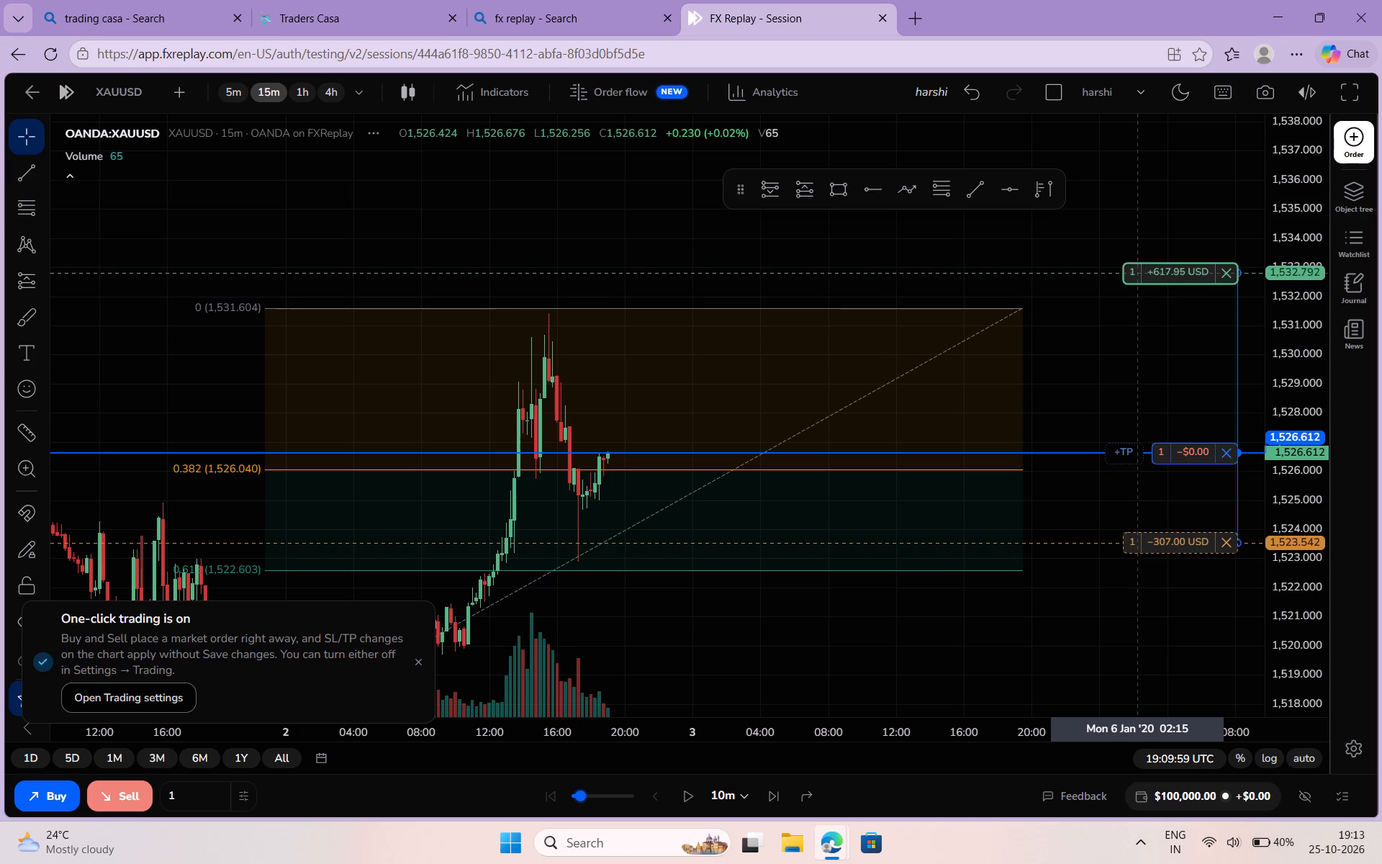
{"action": "left_click_drag", "start_coordinate": [1138, 271], "coordinate": [1138, 273]}
{"action": "left_click", "coordinate": [1160, 336]}
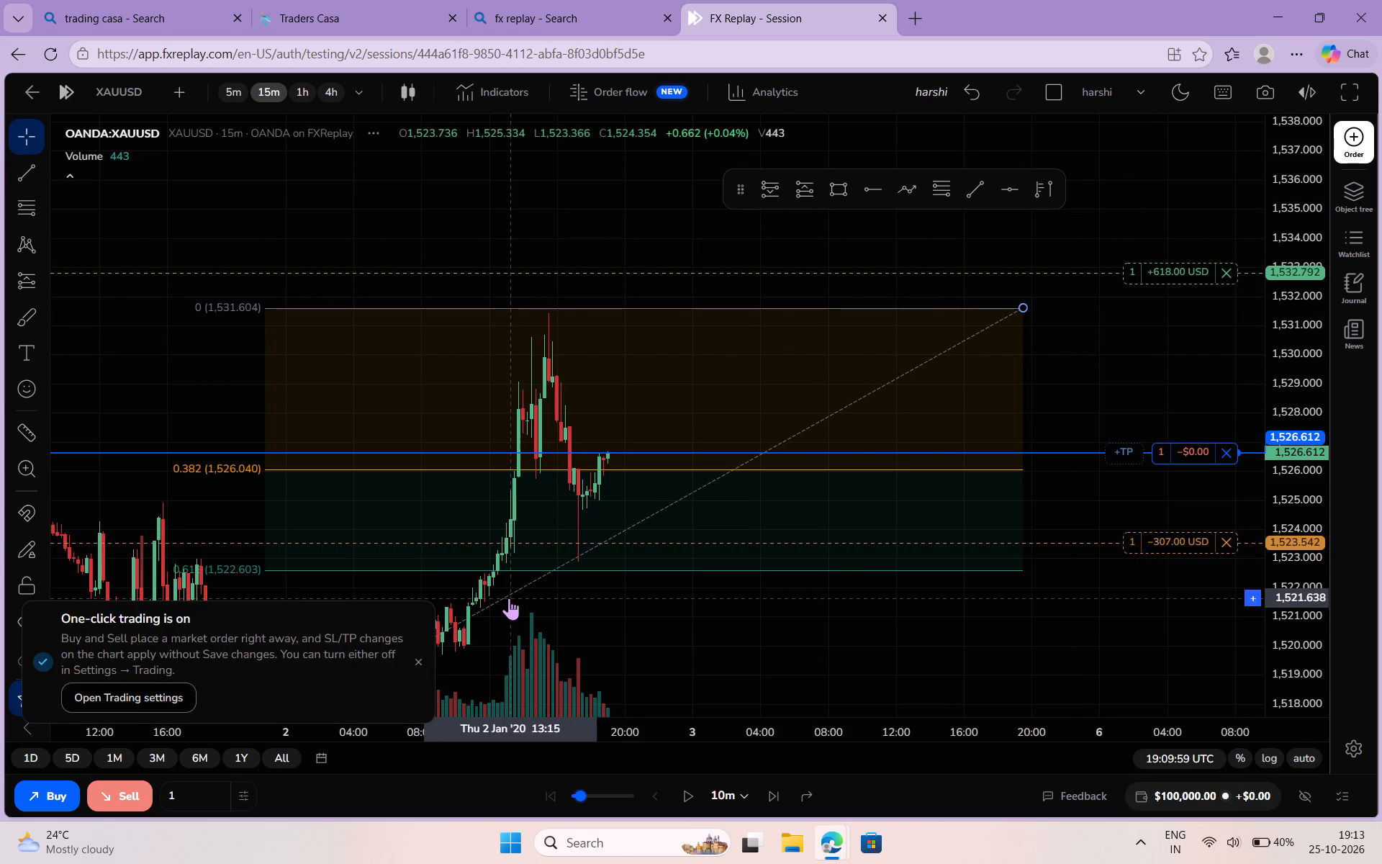
Resume the replay, advance it to 02:49:59 UTC, and pause it there.
{"action": "left_click", "coordinate": [690, 798]}
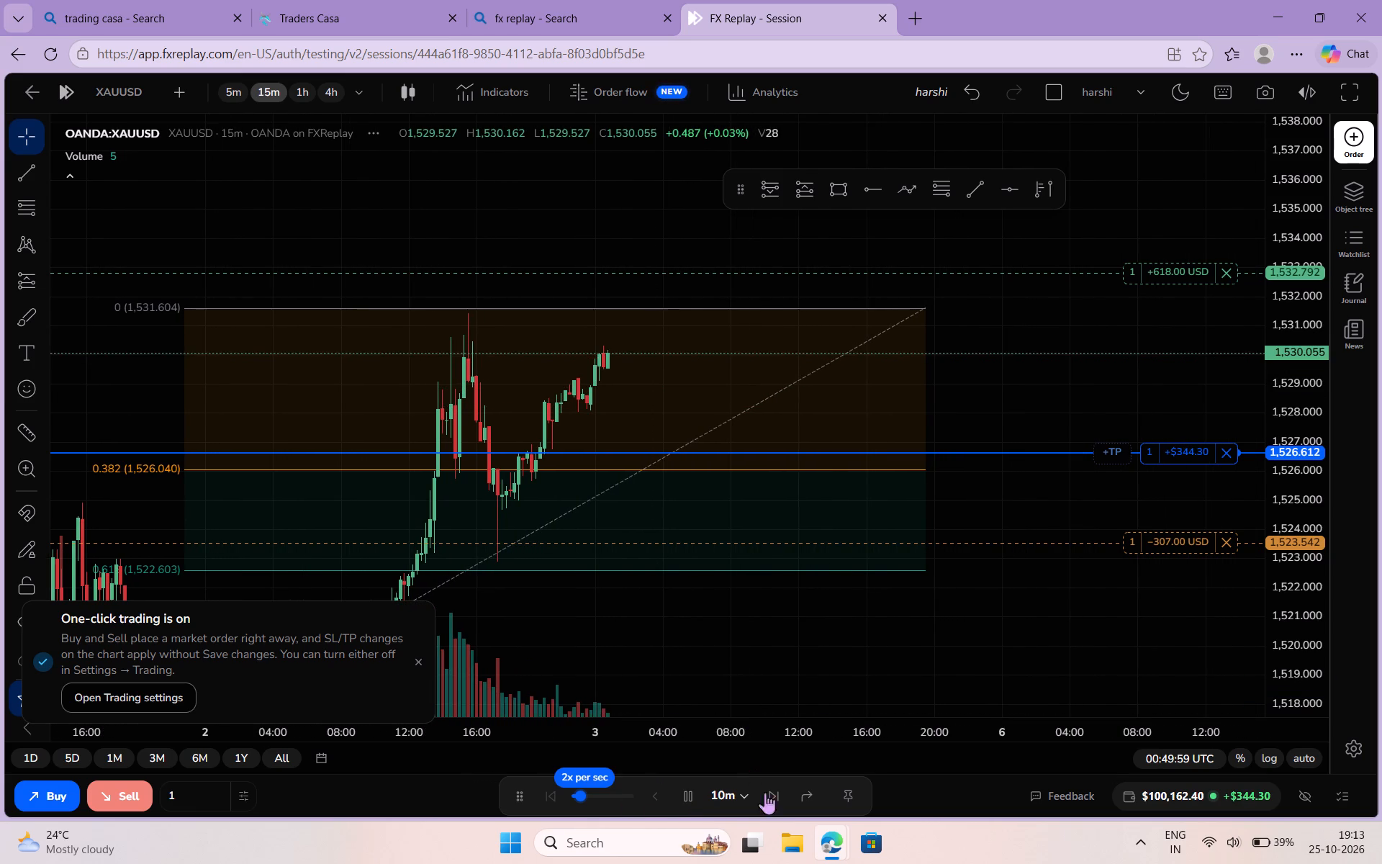
{"action": "left_click", "coordinate": [683, 800]}
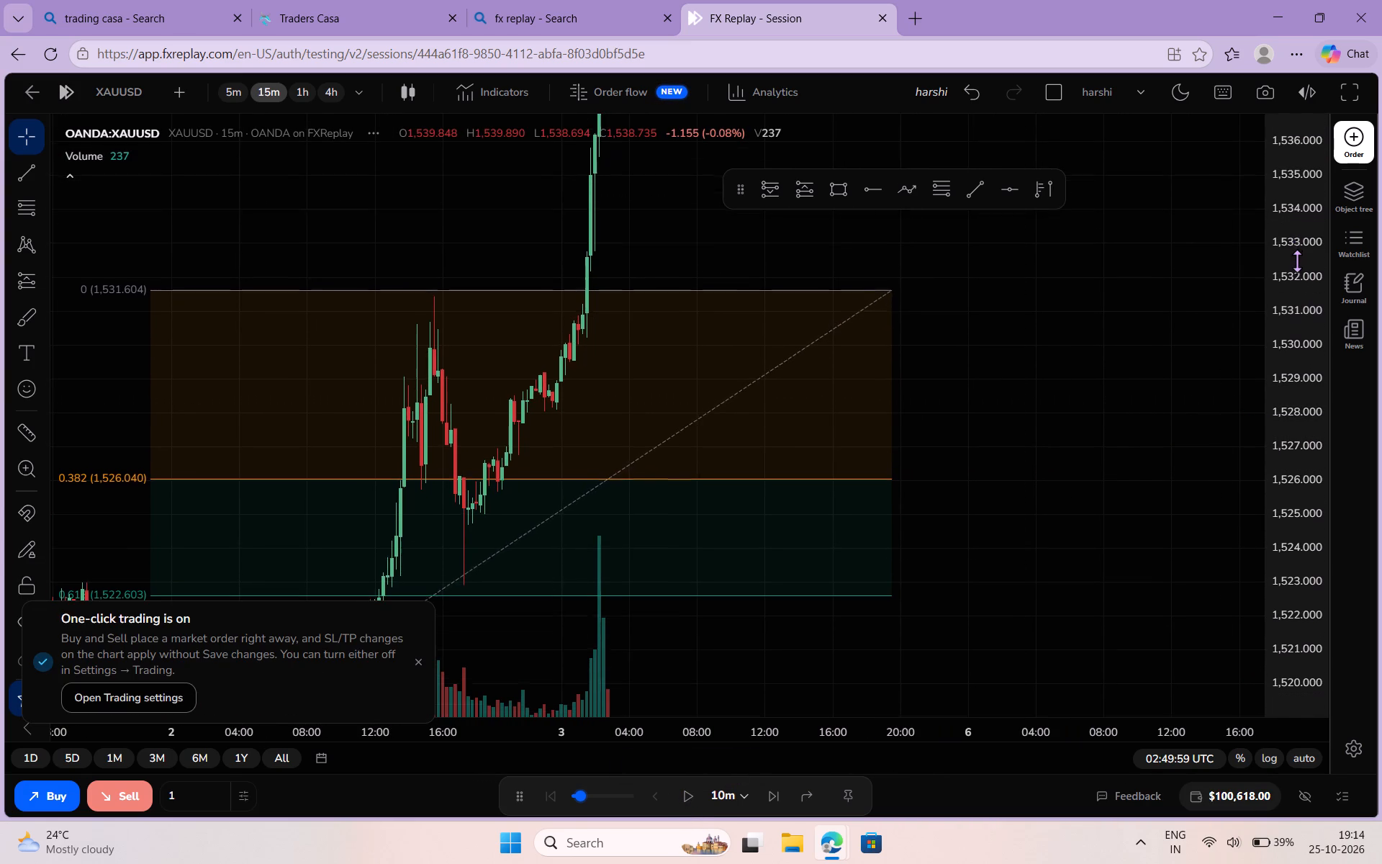
Clone the Fib retracement and hide the cloned copy.
{"action": "scroll", "coordinate": [1297, 261], "scroll_direction": "down", "scroll_amount": 2}
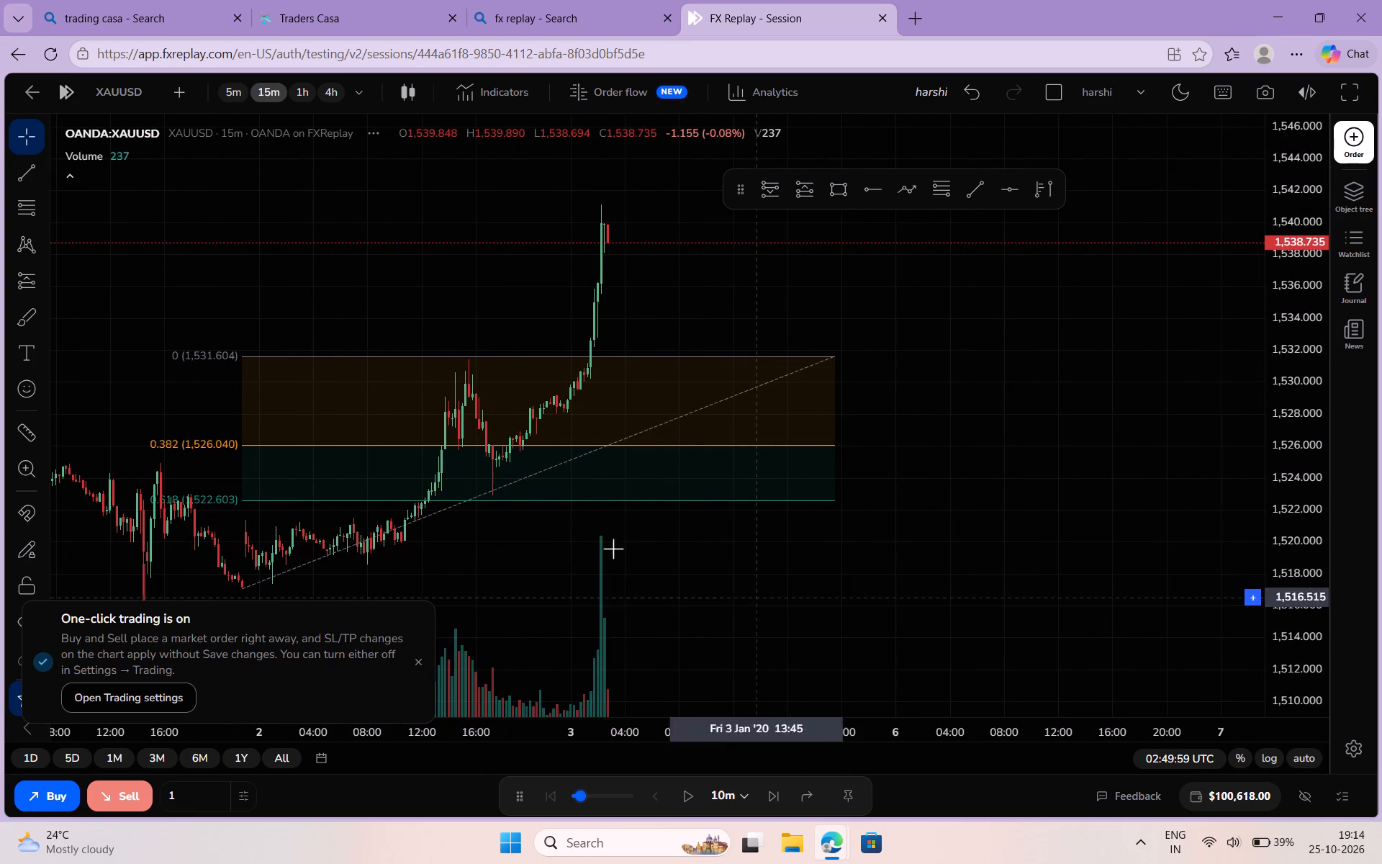
{"action": "left_click", "coordinate": [833, 356]}
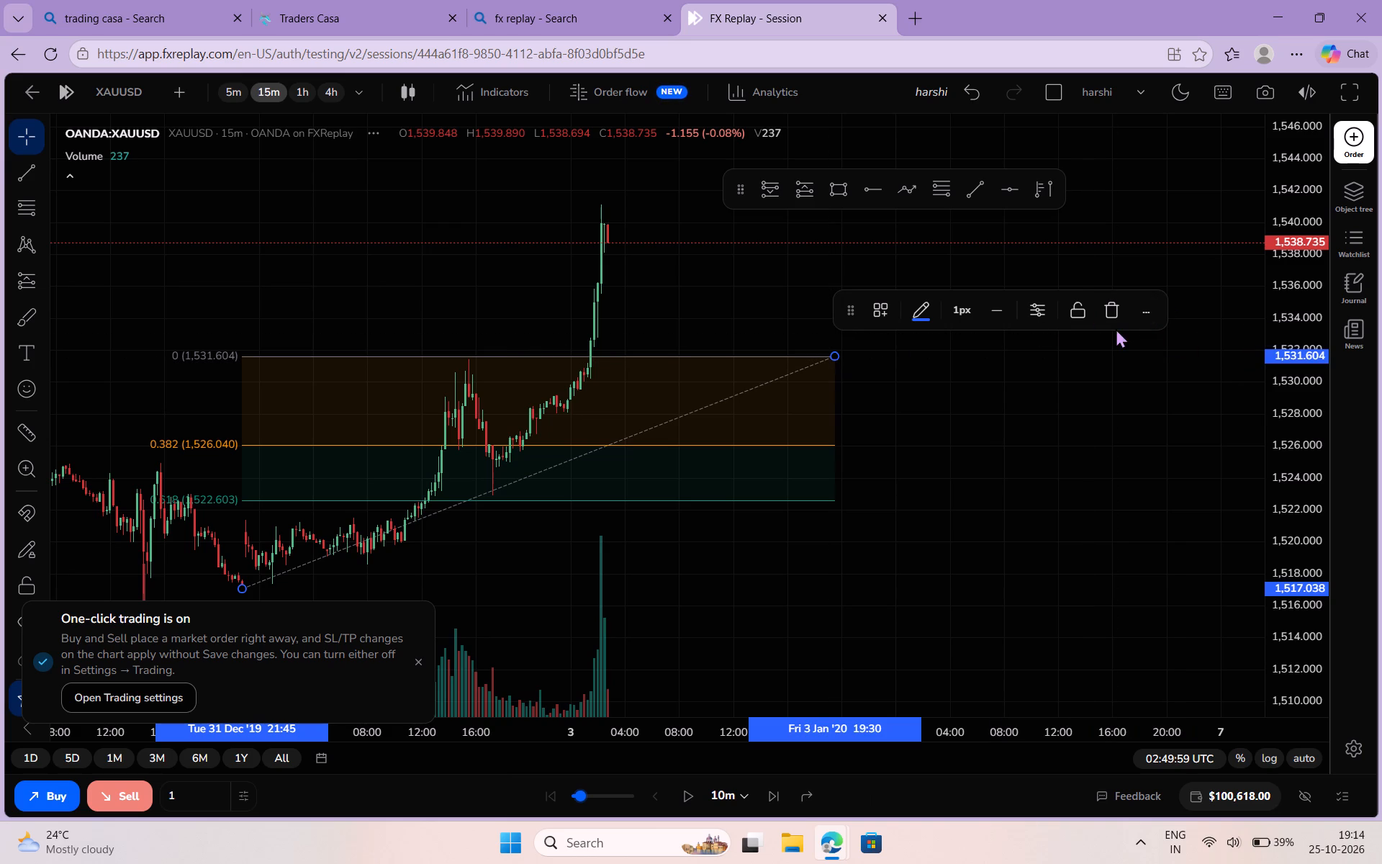
{"action": "left_click", "coordinate": [1140, 305]}
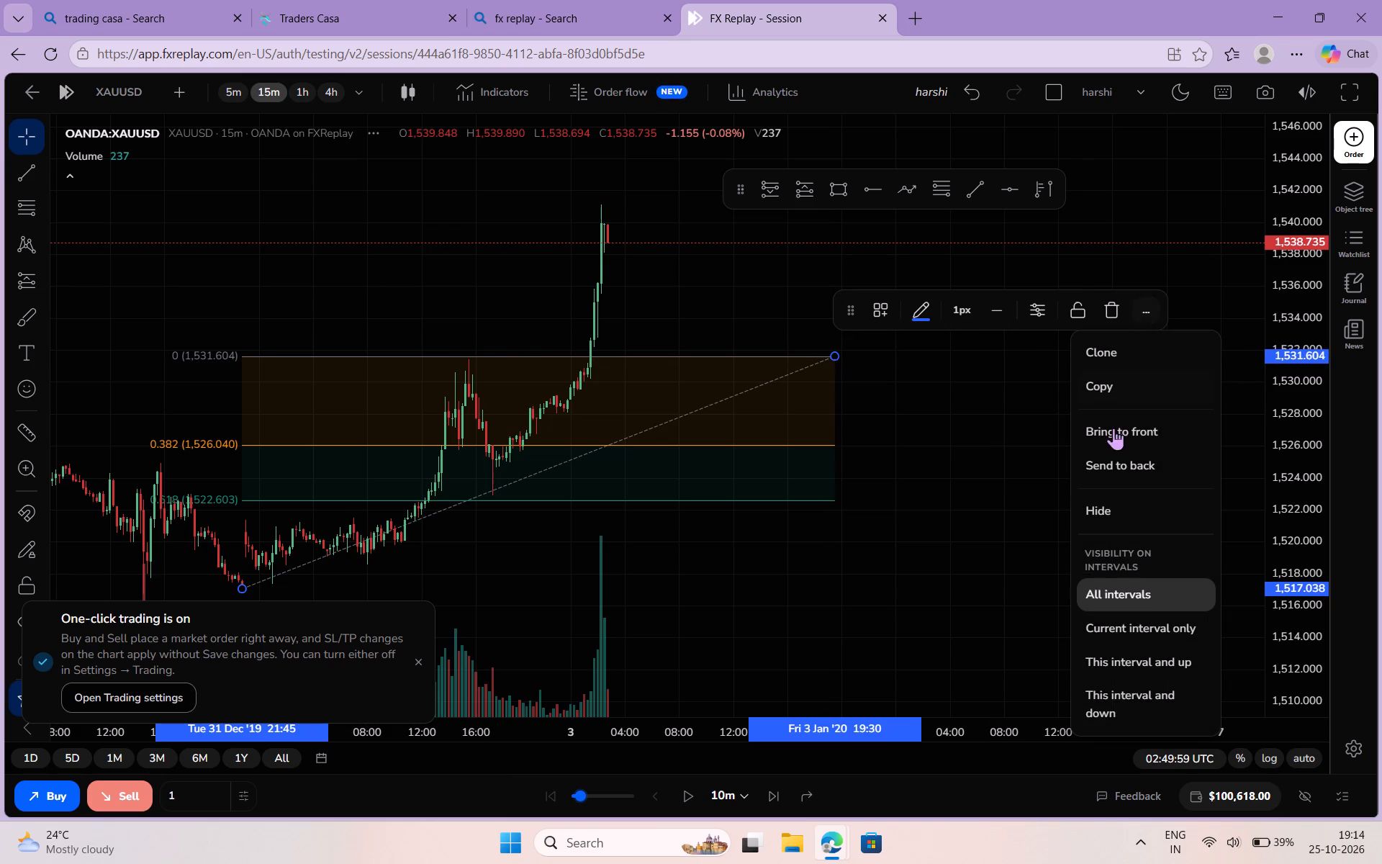
{"action": "left_click", "coordinate": [1123, 355]}
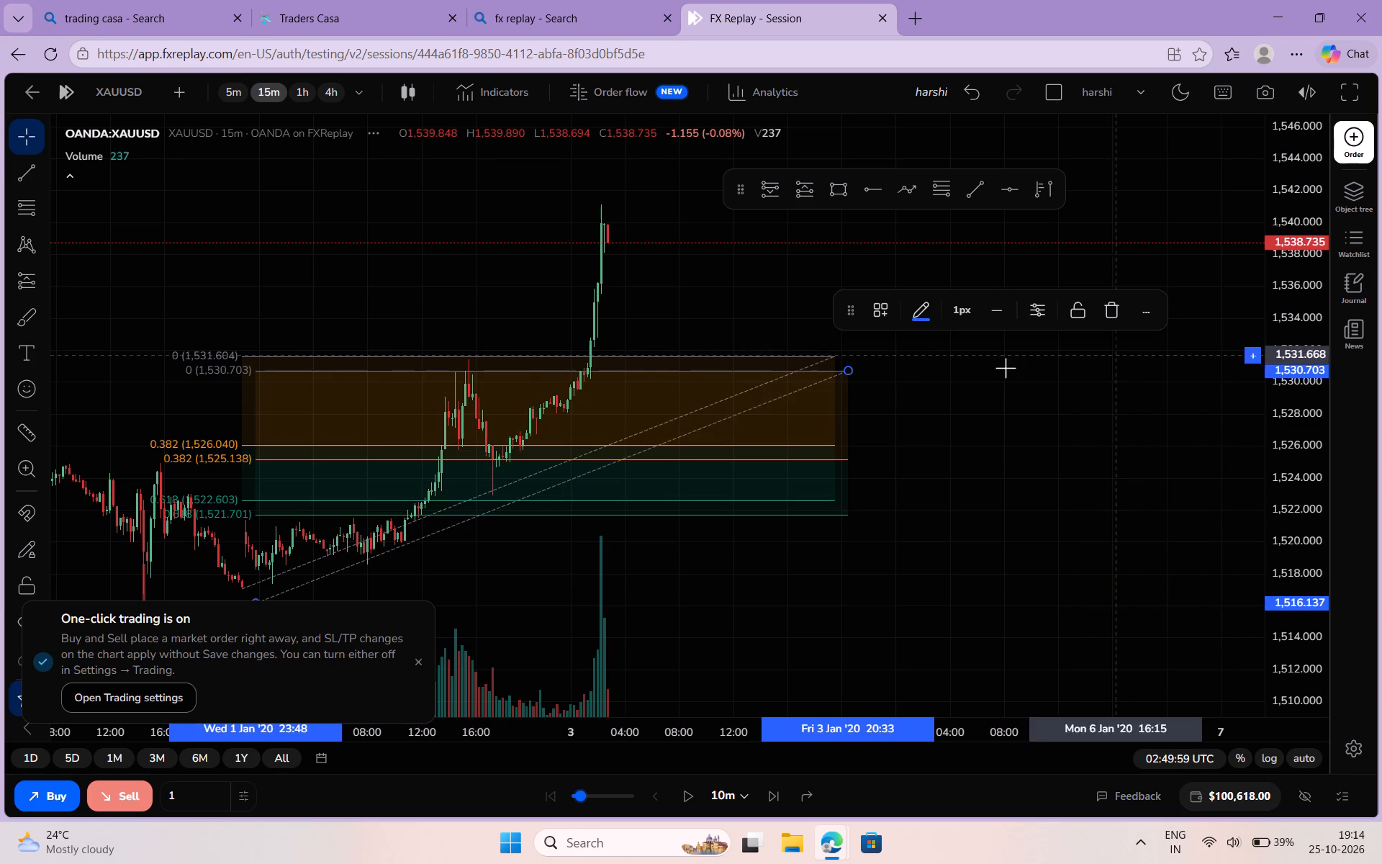
{"action": "left_click", "coordinate": [1147, 302]}
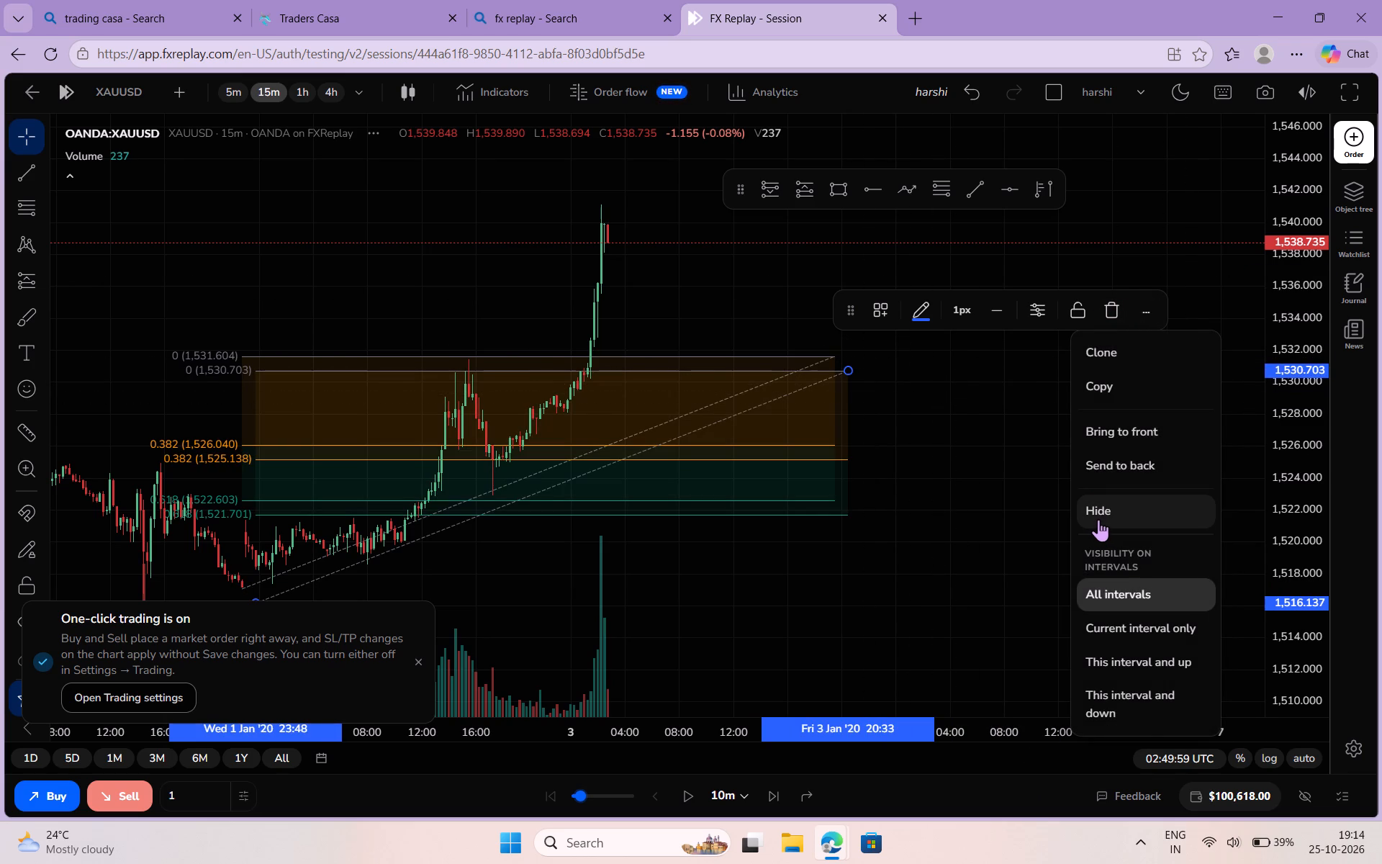
{"action": "left_click", "coordinate": [1098, 519]}
Delete the original Fib retracement from the XAUUSD chart.
{"action": "left_click", "coordinate": [824, 364]}
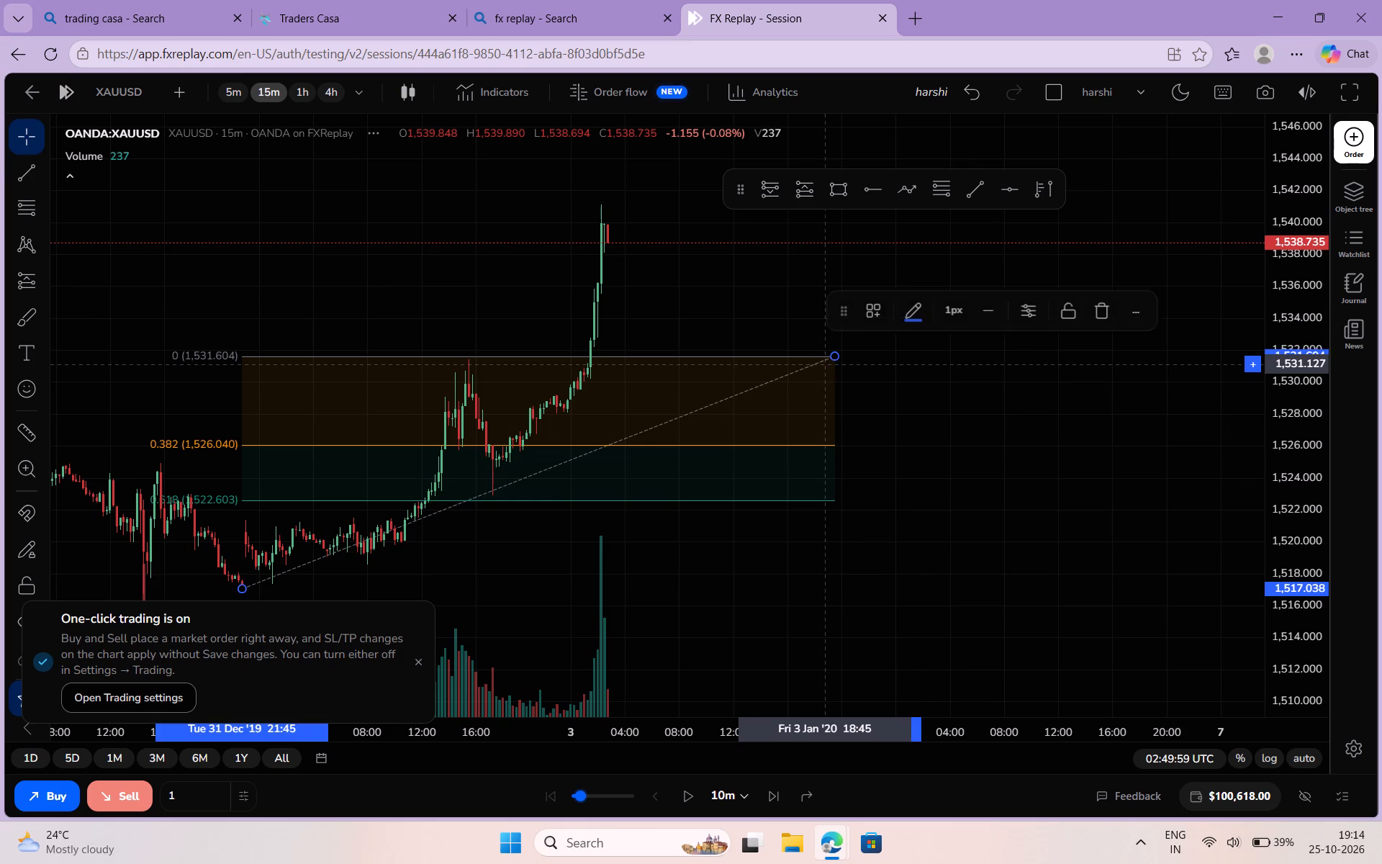
{"action": "left_click", "coordinate": [1142, 309]}
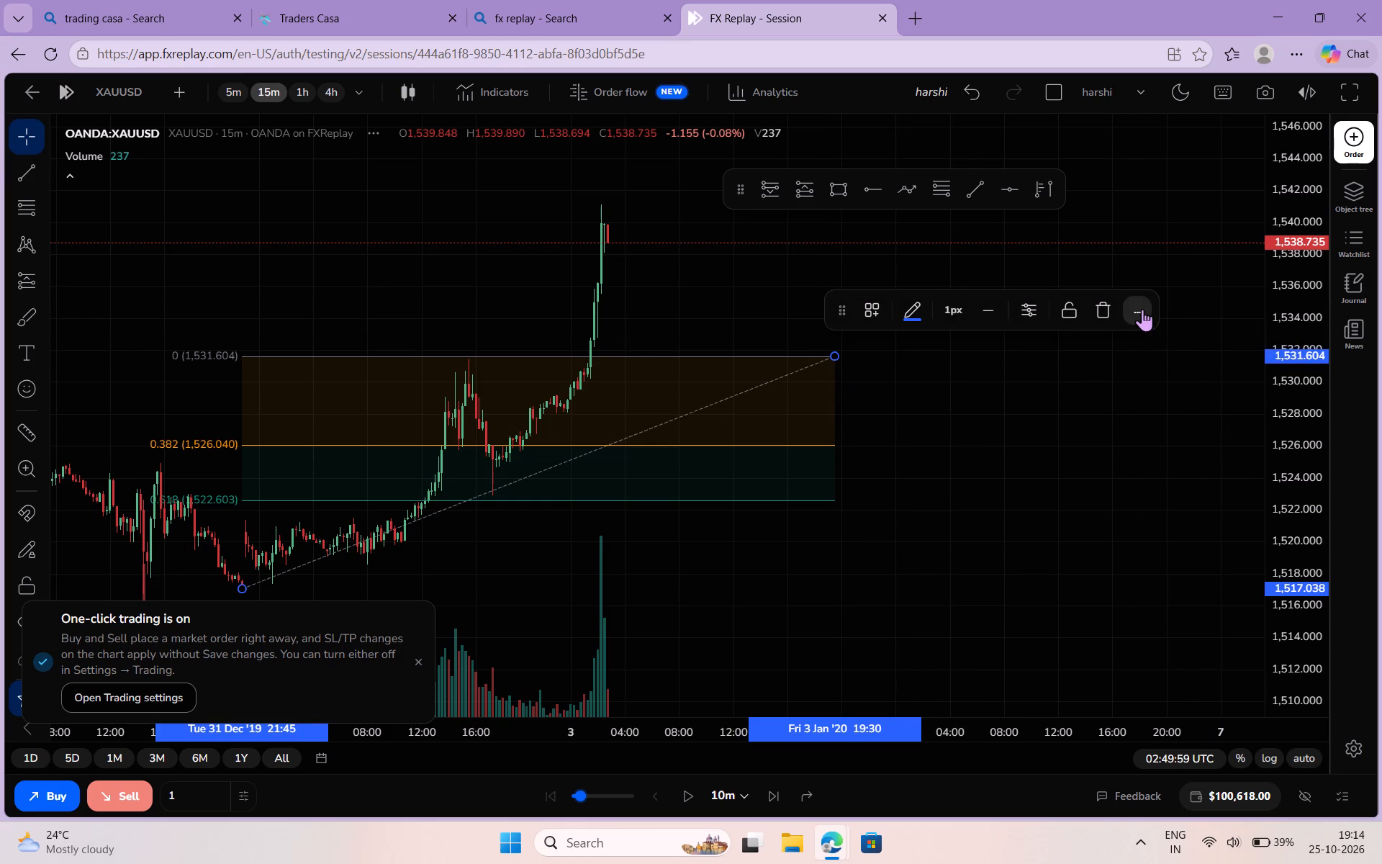
{"action": "left_click", "coordinate": [1137, 482]}
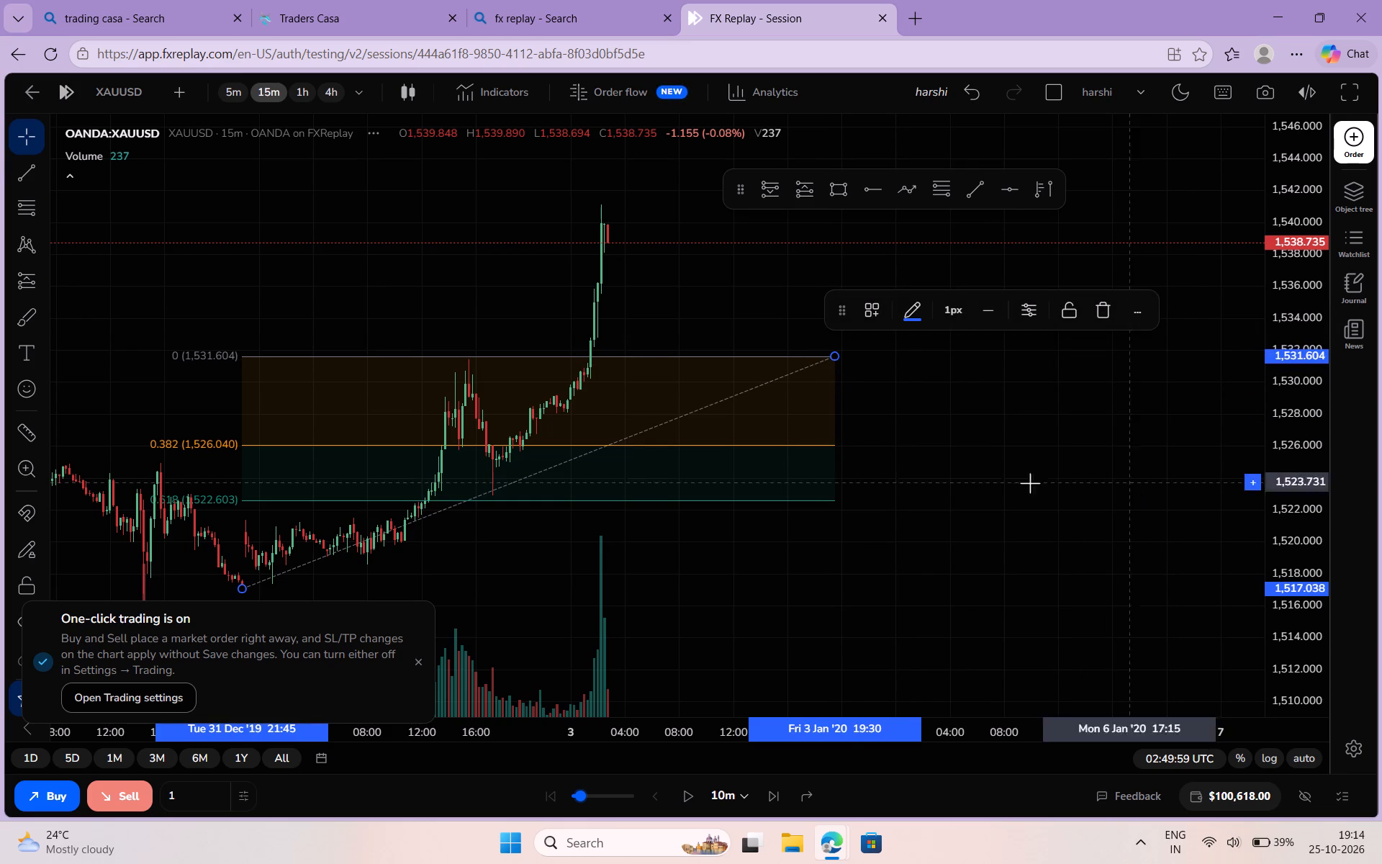
{"action": "left_click", "coordinate": [831, 356]}
{"action": "left_click", "coordinate": [831, 356]}
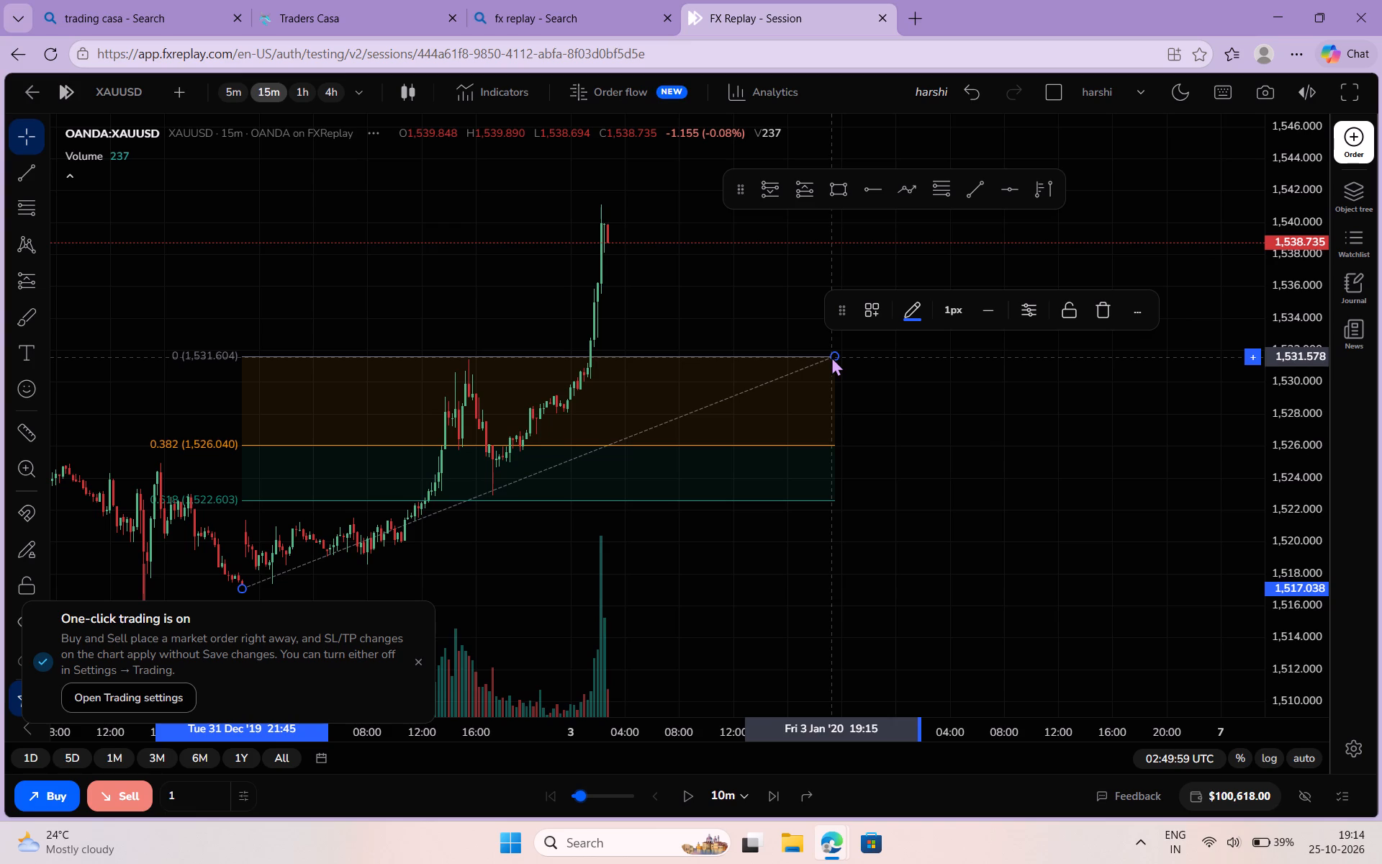
{"action": "left_click", "coordinate": [814, 371]}
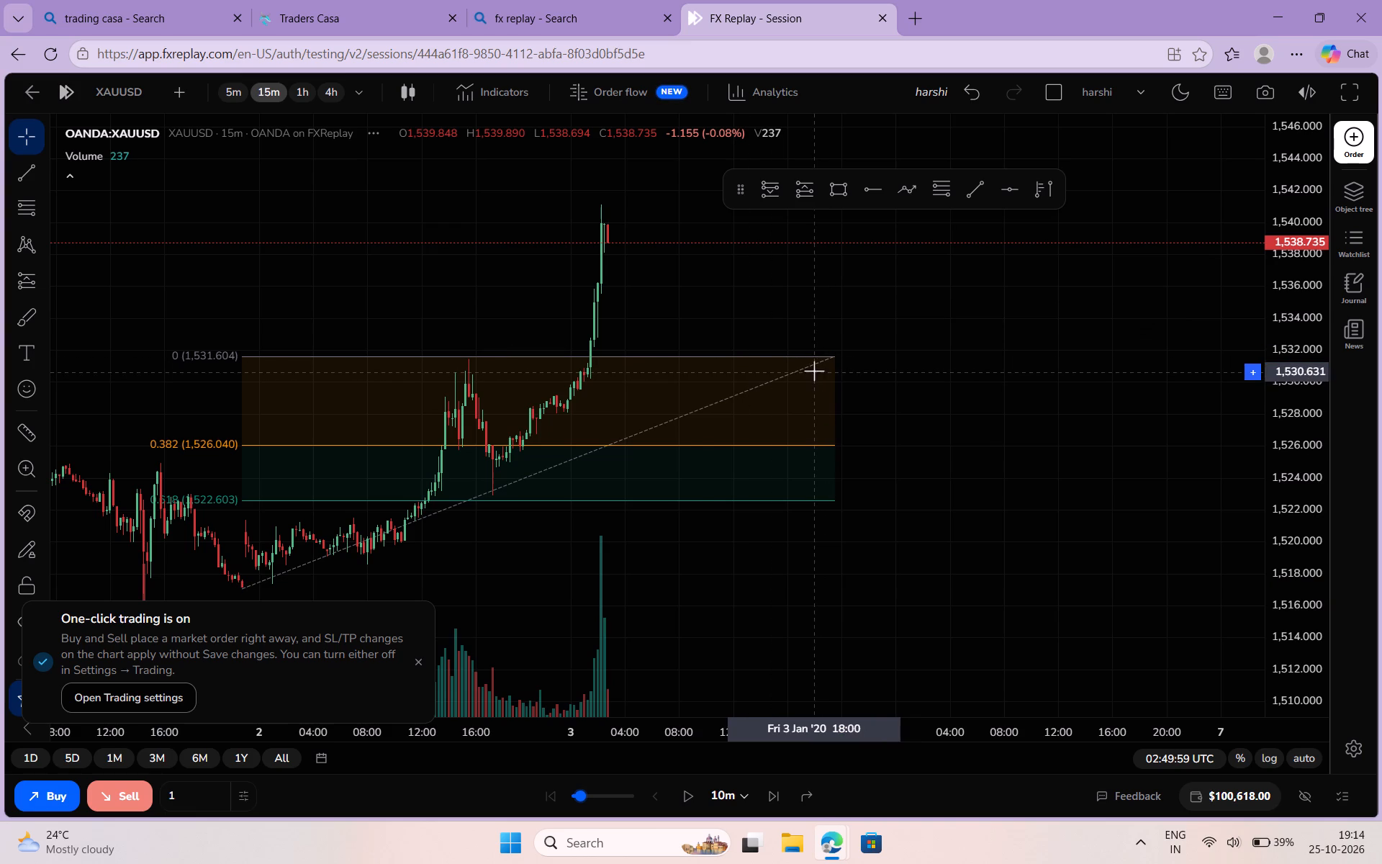
{"action": "left_click", "coordinate": [829, 364]}
{"action": "left_click", "coordinate": [829, 364]}
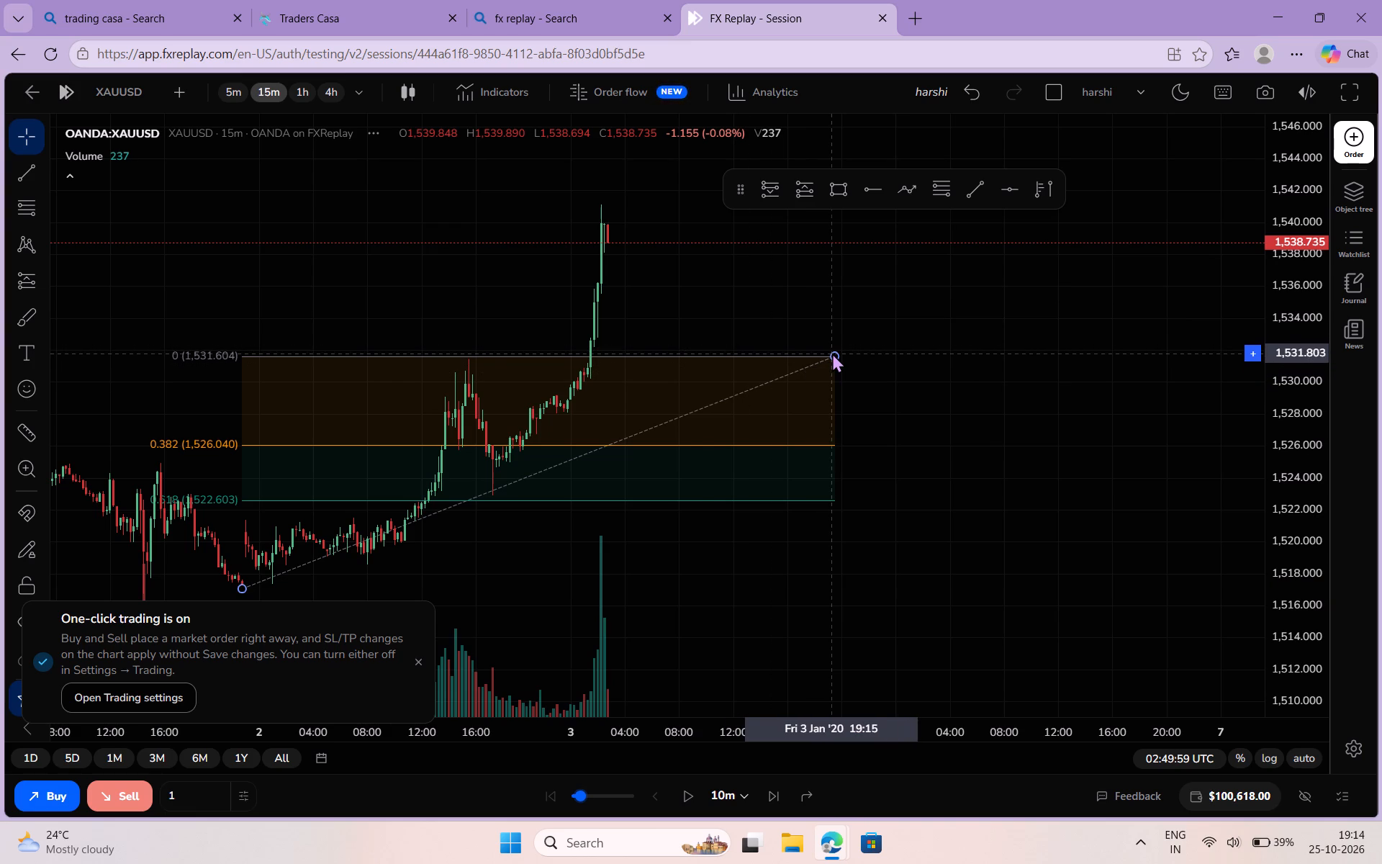
{"action": "left_click", "coordinate": [832, 353]}
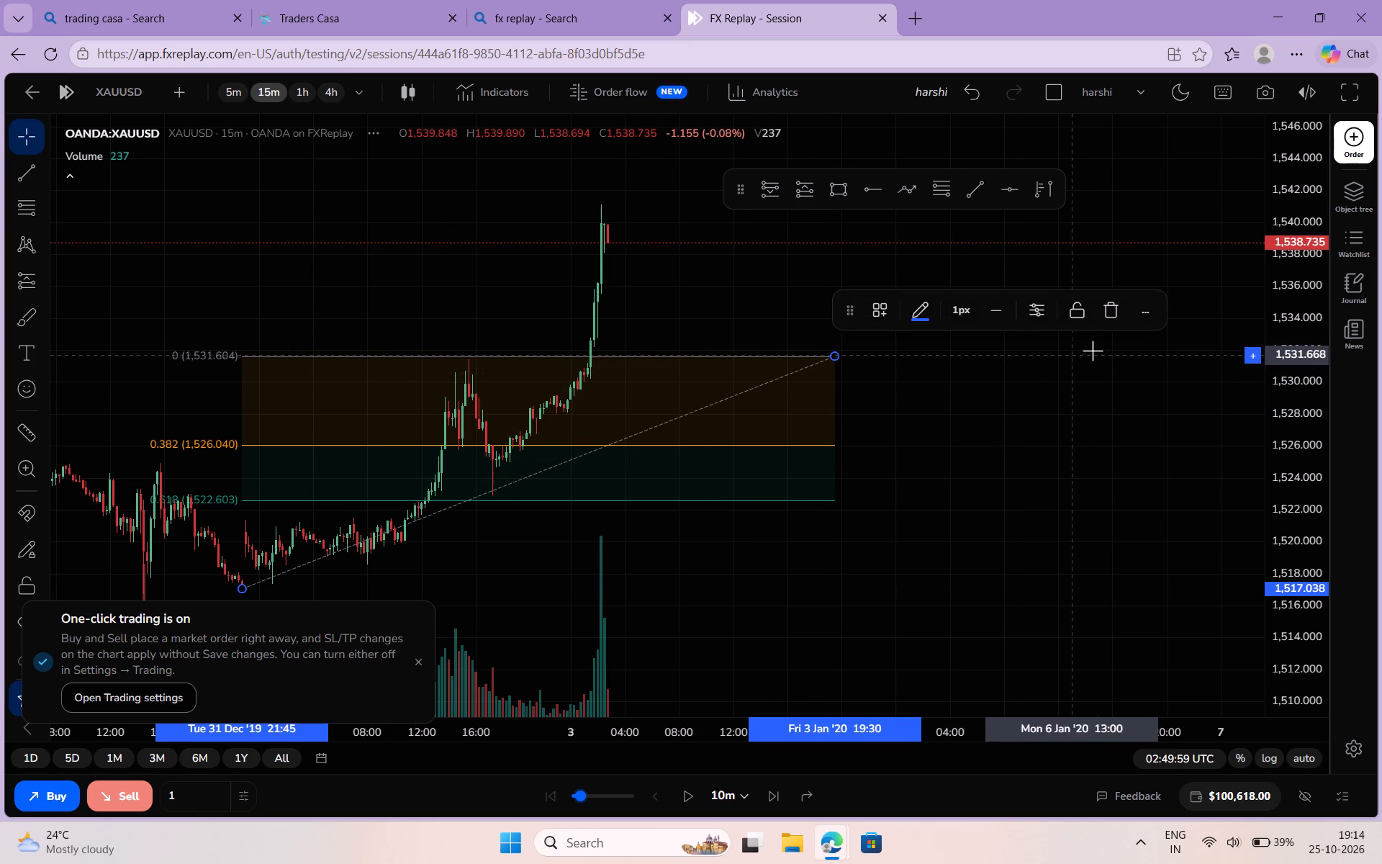
{"action": "left_click", "coordinate": [1145, 313]}
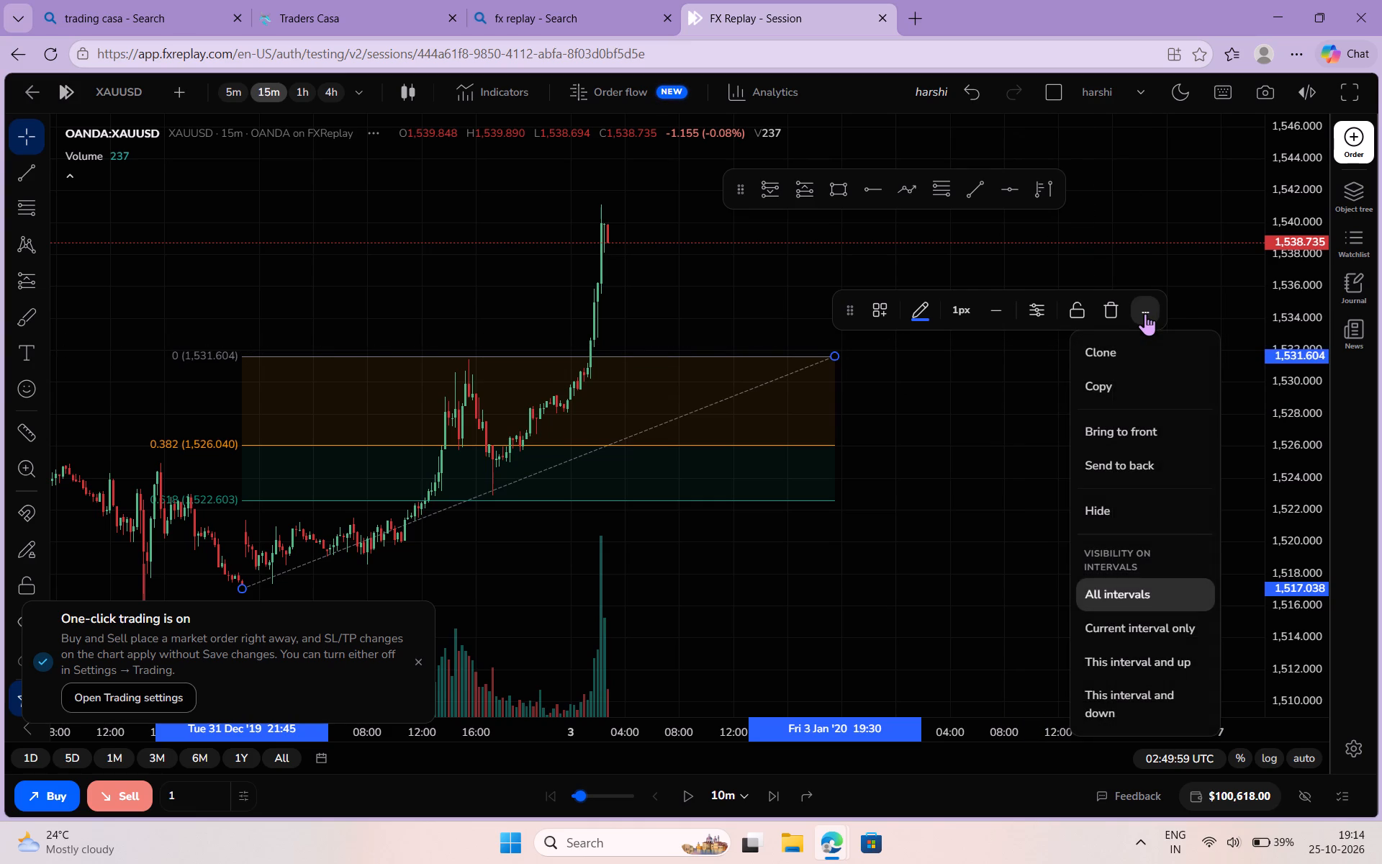
{"action": "left_click", "coordinate": [1113, 310]}
Resume the 15-minute XAUUSD replay and let it run to about 11:29:59 UTC on 6 January.
{"action": "scroll", "coordinate": [892, 343], "scroll_direction": "up", "scroll_amount": 1}
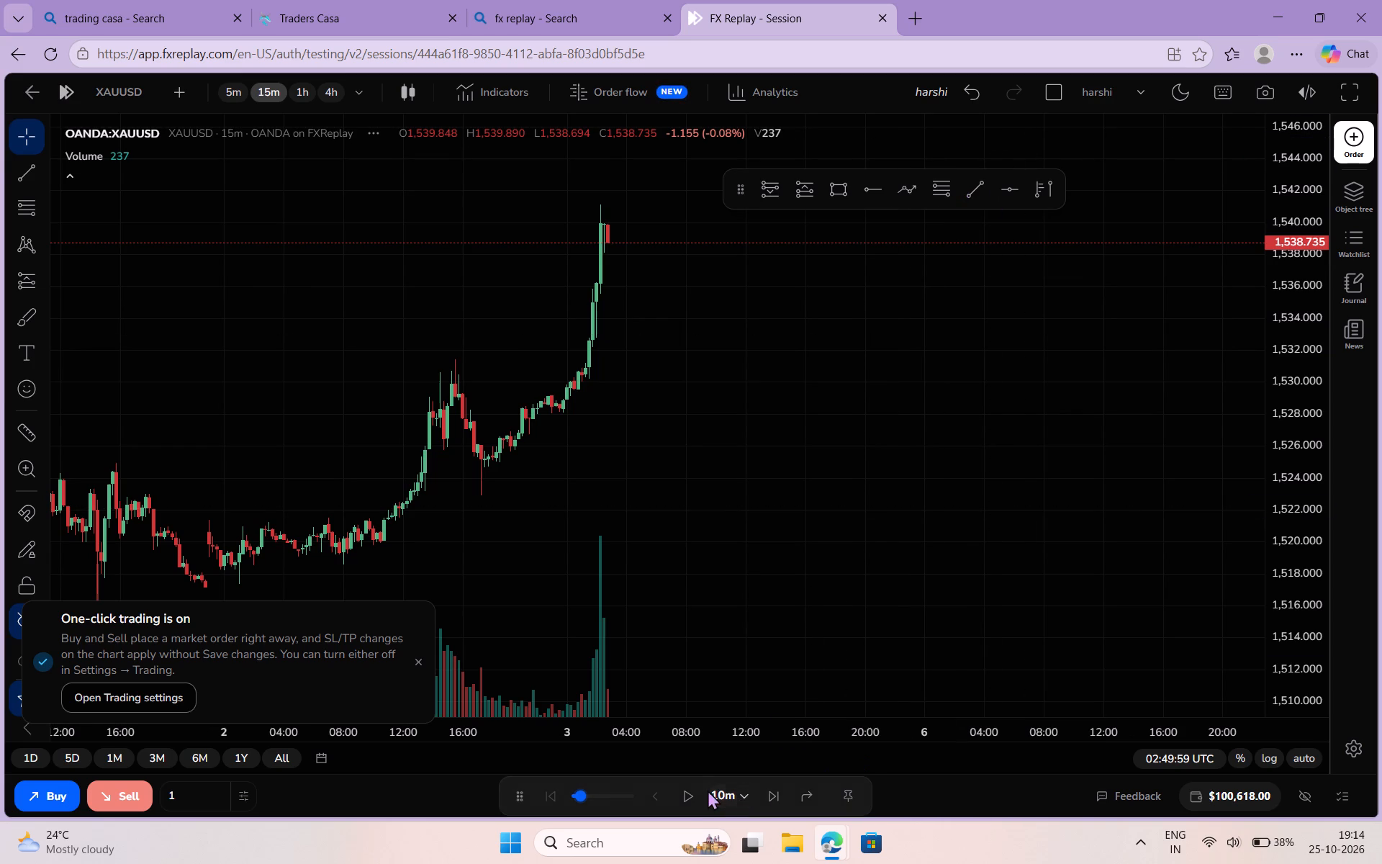
{"action": "left_click", "coordinate": [685, 795]}
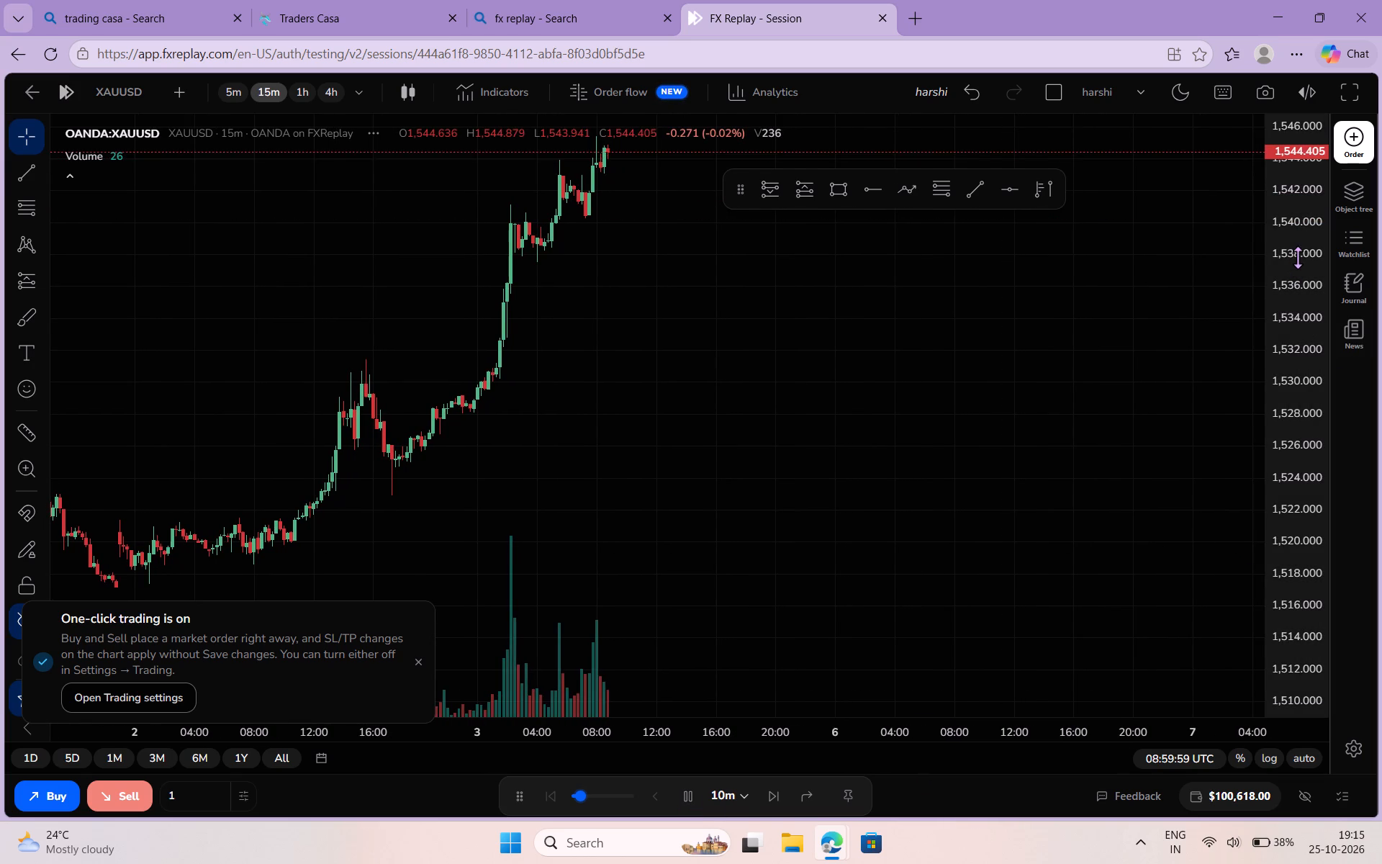
{"action": "scroll", "coordinate": [1298, 257], "scroll_direction": "down", "scroll_amount": 1}
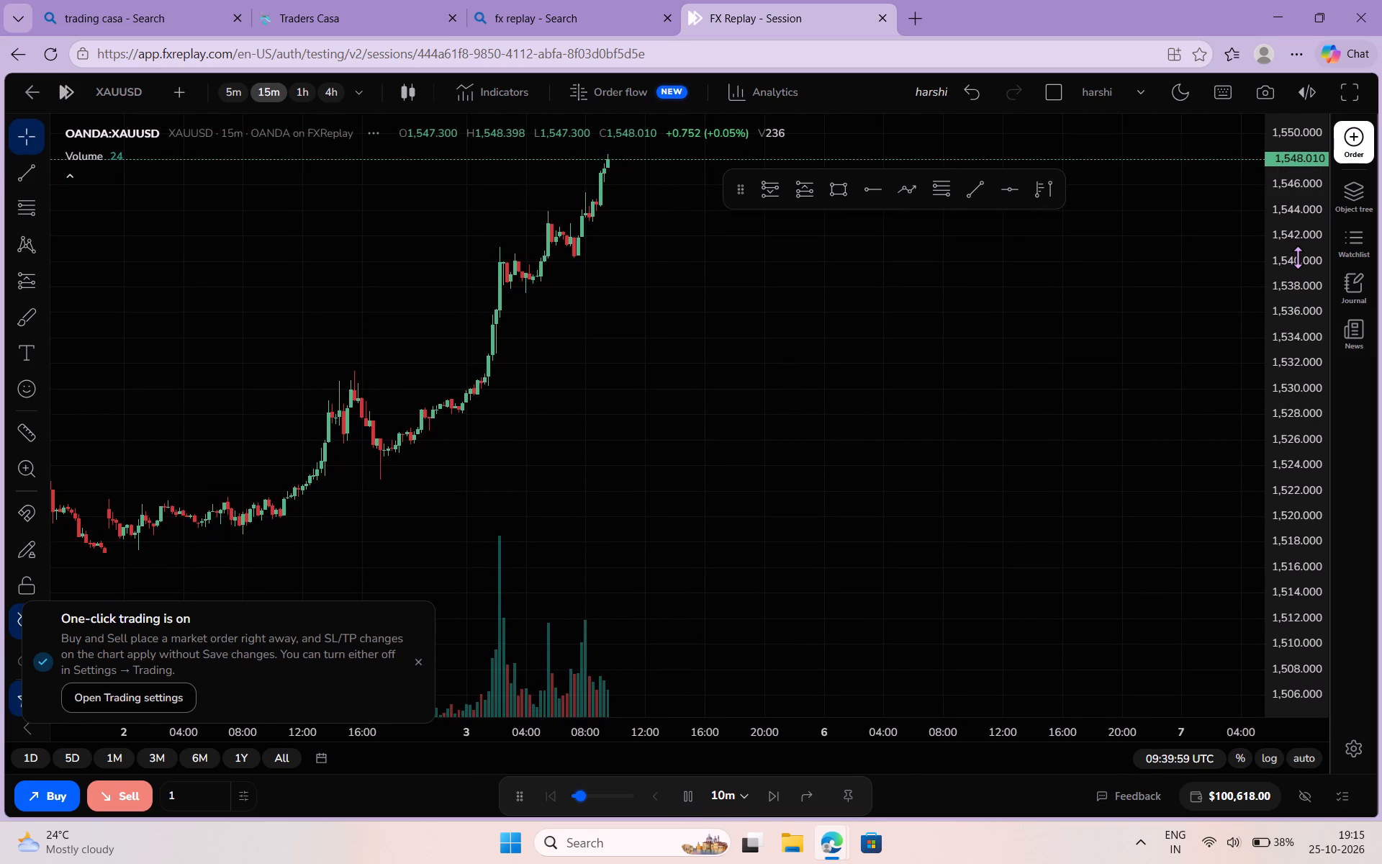
{"action": "scroll", "coordinate": [1298, 257], "scroll_direction": "down", "scroll_amount": 1}
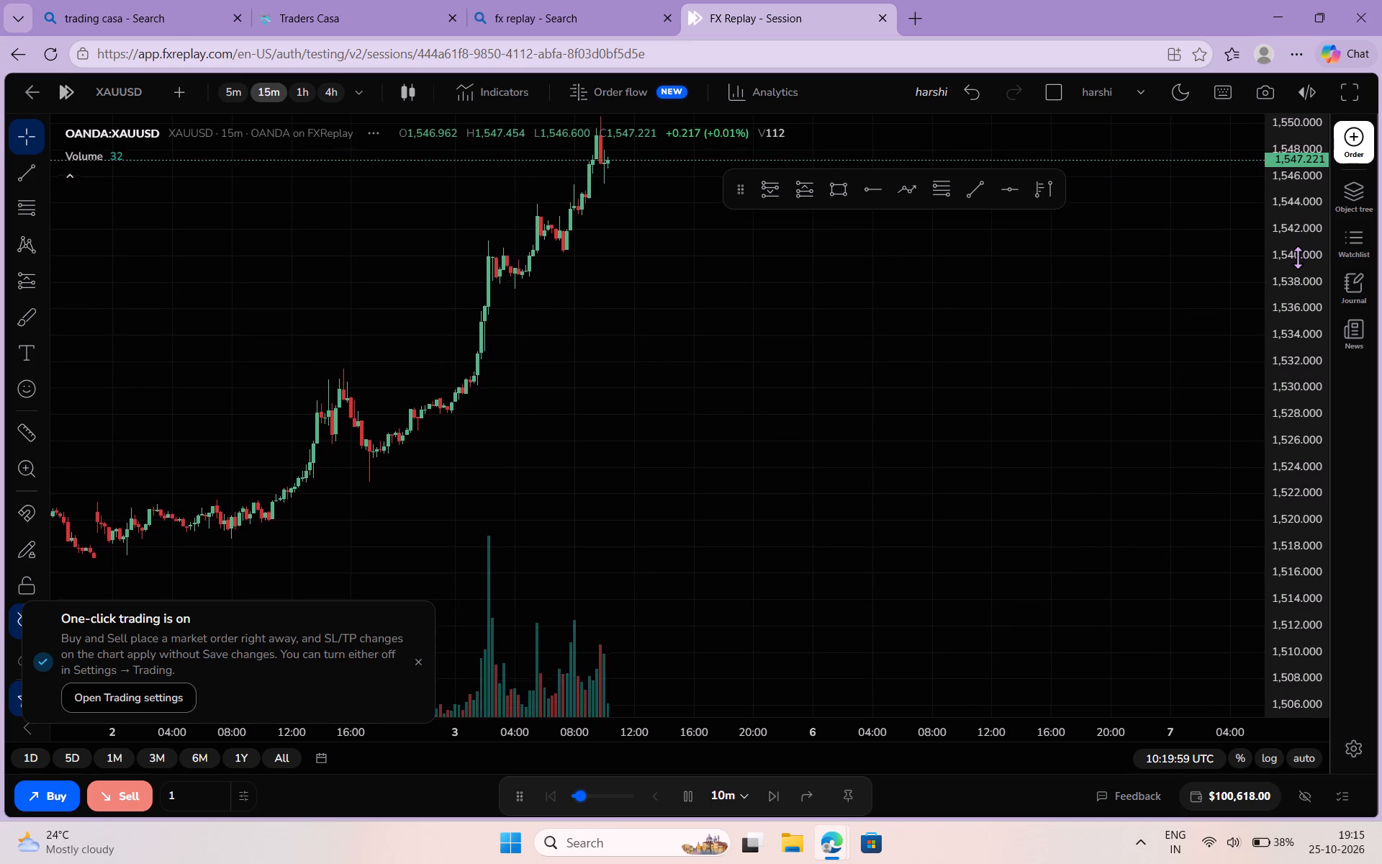
{"action": "scroll", "coordinate": [1298, 257], "scroll_direction": "down", "scroll_amount": 2}
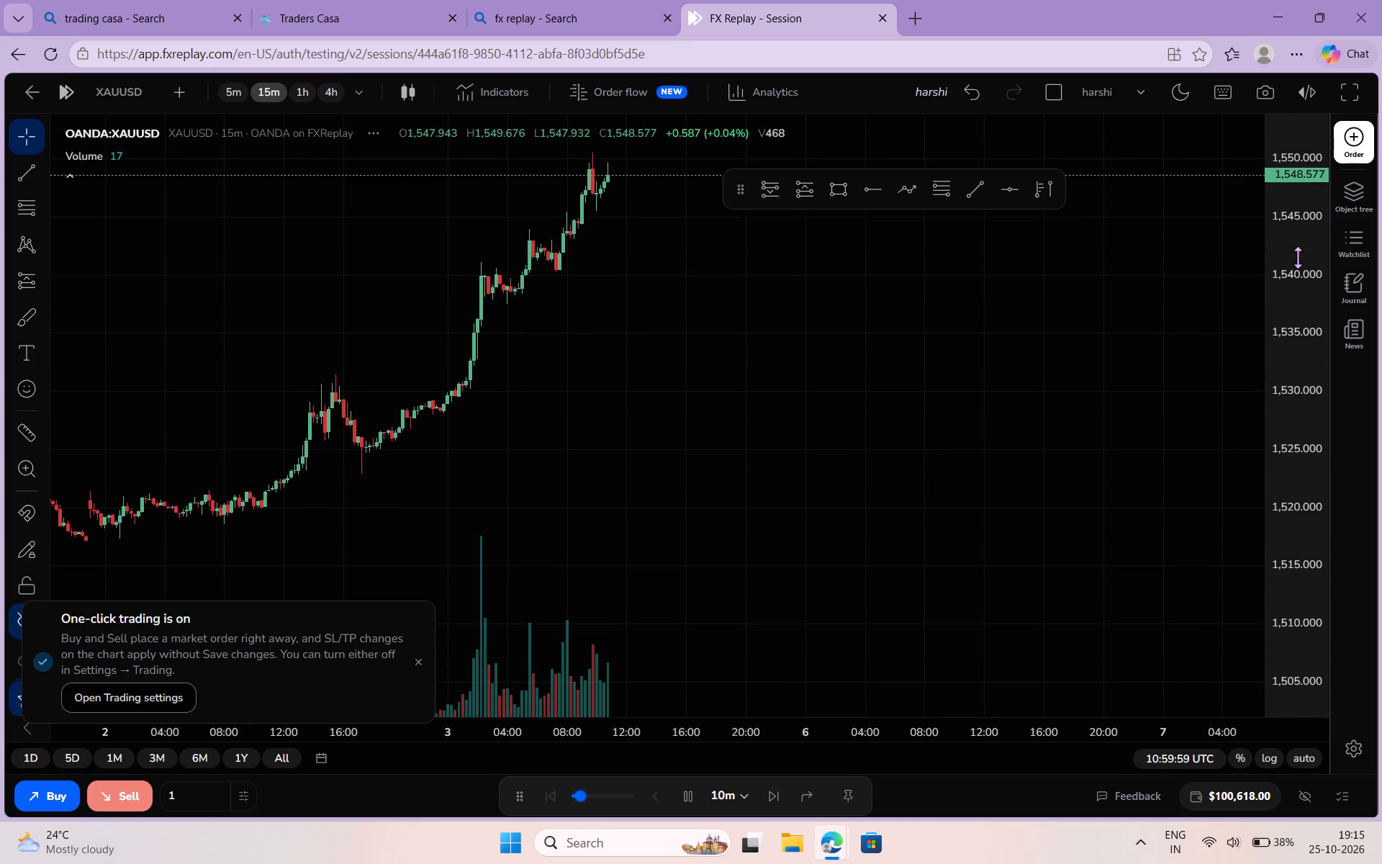
{"action": "scroll", "coordinate": [1303, 210], "scroll_direction": "down", "scroll_amount": 1}
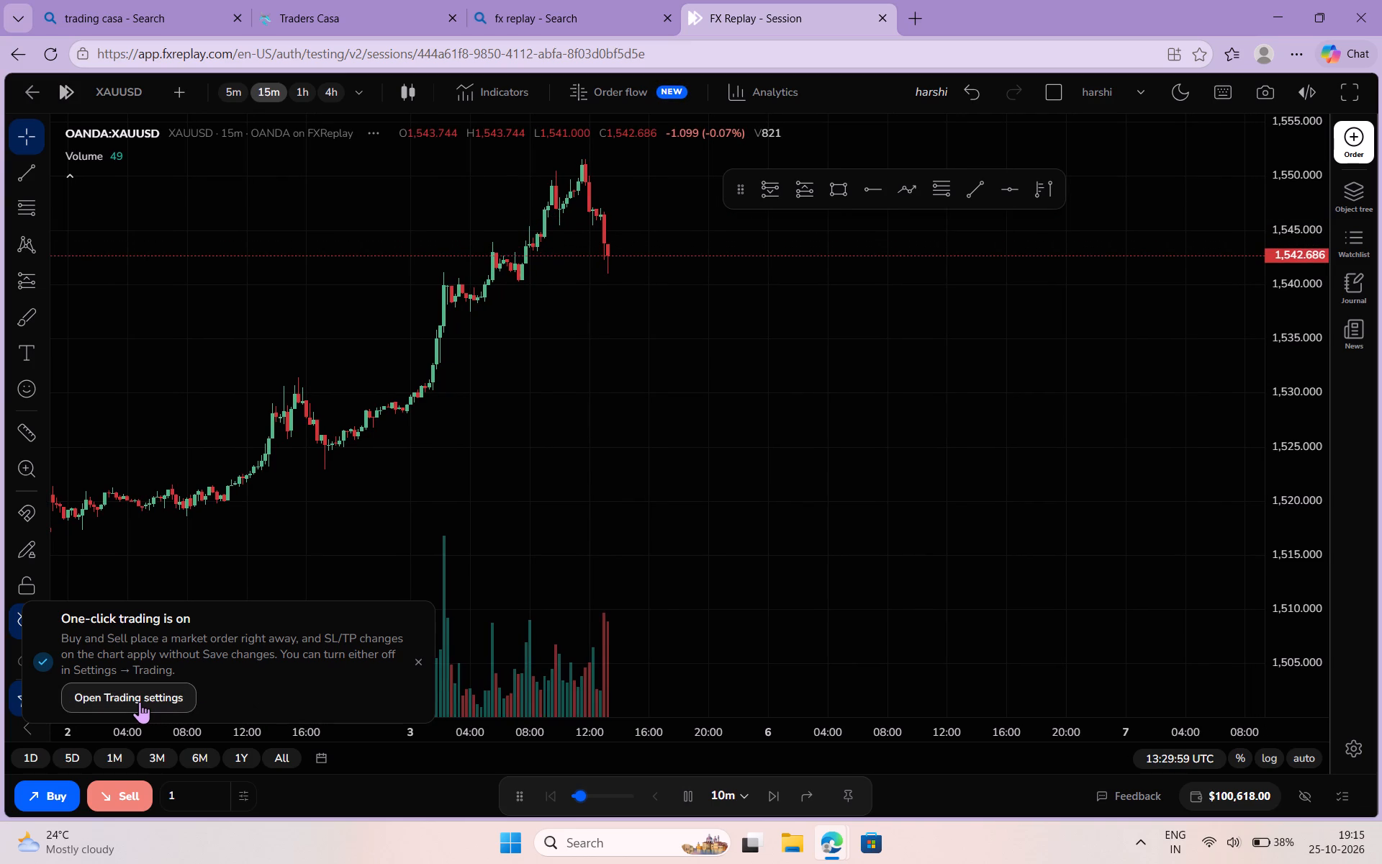
{"action": "left_click", "coordinate": [487, 549]}
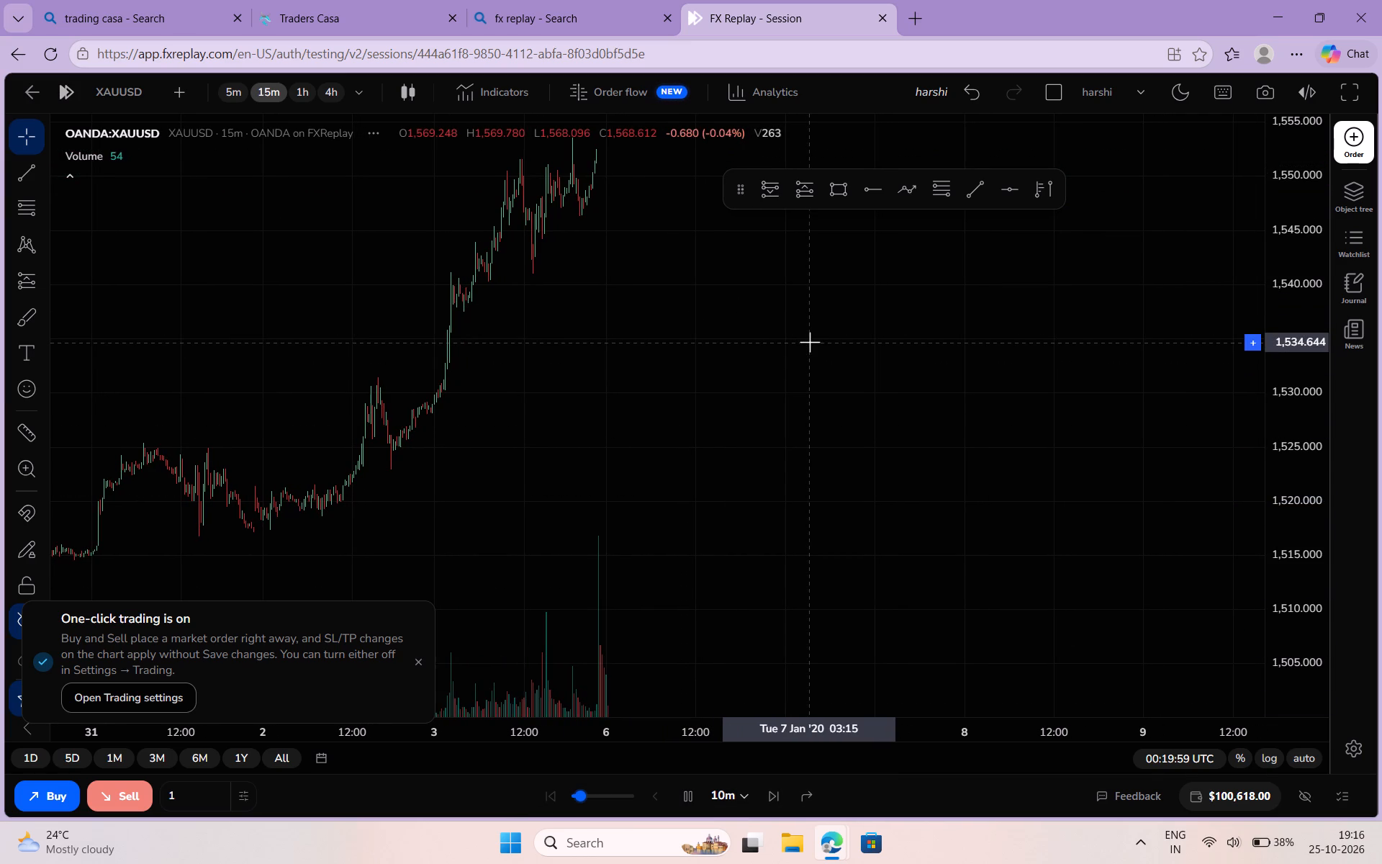
{"action": "left_click_drag", "start_coordinate": [631, 340], "coordinate": [614, 439]}
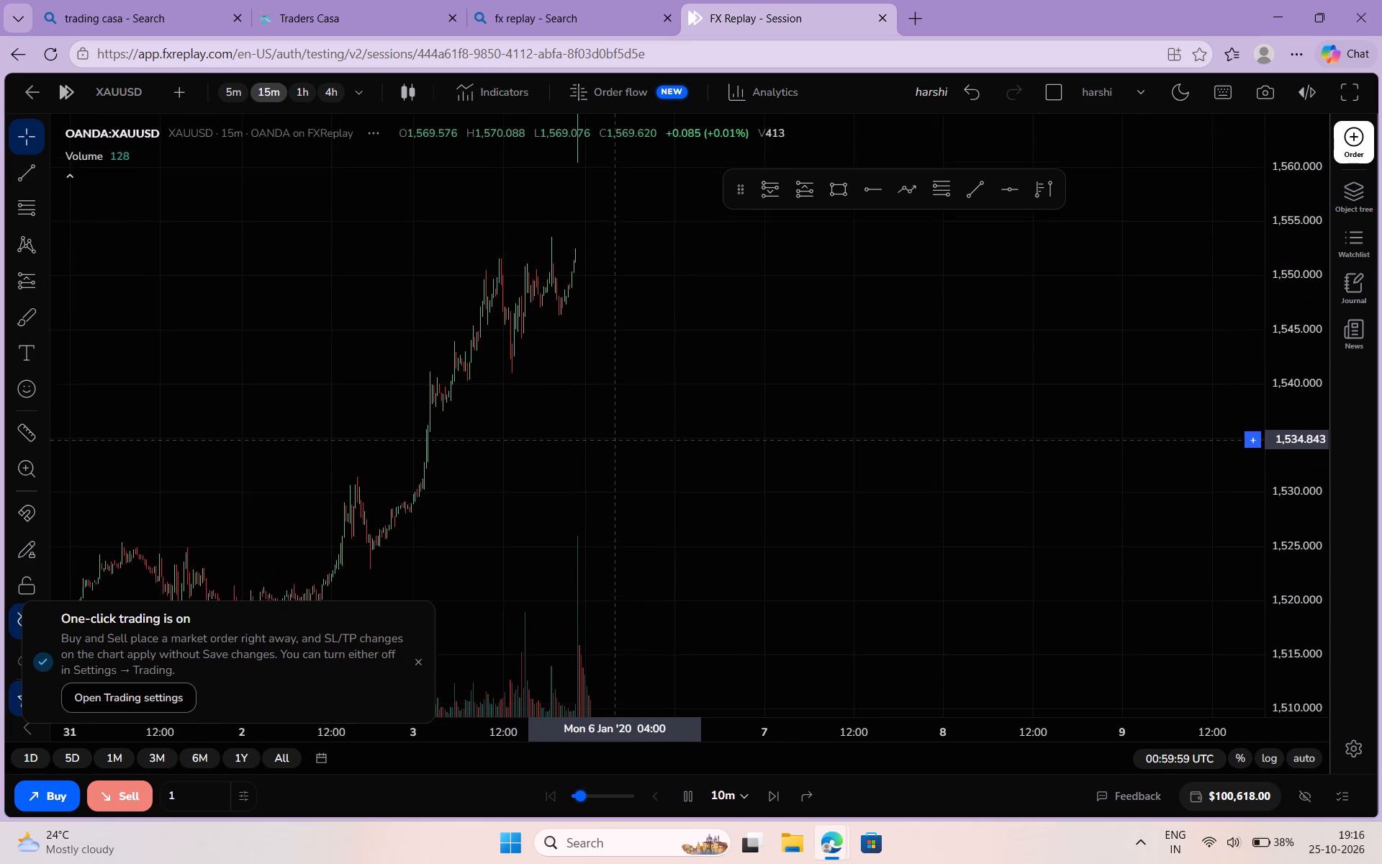
{"action": "left_click_drag", "start_coordinate": [614, 439], "coordinate": [608, 477]}
{"action": "scroll", "coordinate": [608, 477], "scroll_direction": "up", "scroll_amount": 1}
{"action": "left_click_drag", "start_coordinate": [656, 332], "coordinate": [657, 377]}
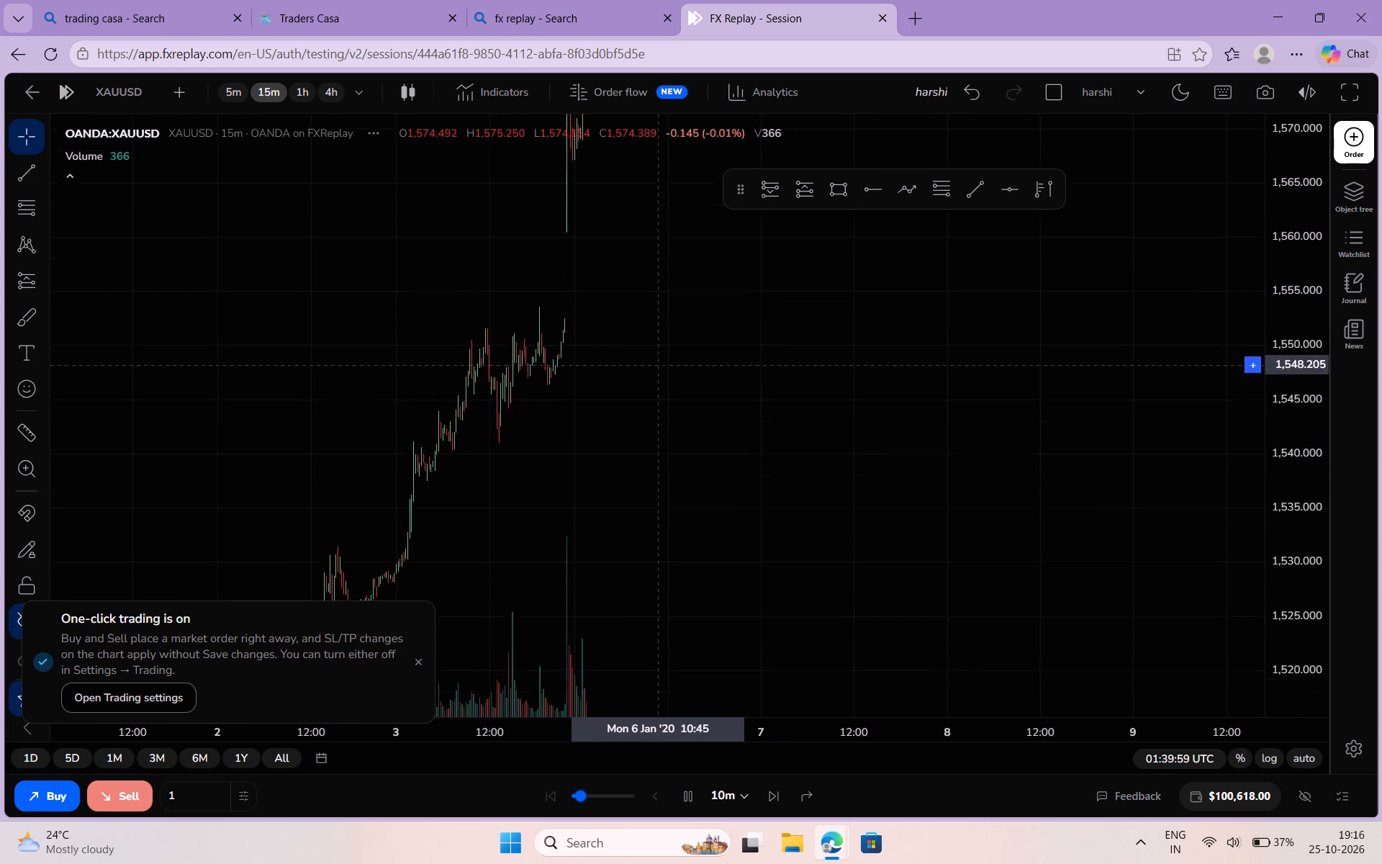
{"action": "left_click_drag", "start_coordinate": [657, 377], "coordinate": [654, 495]}
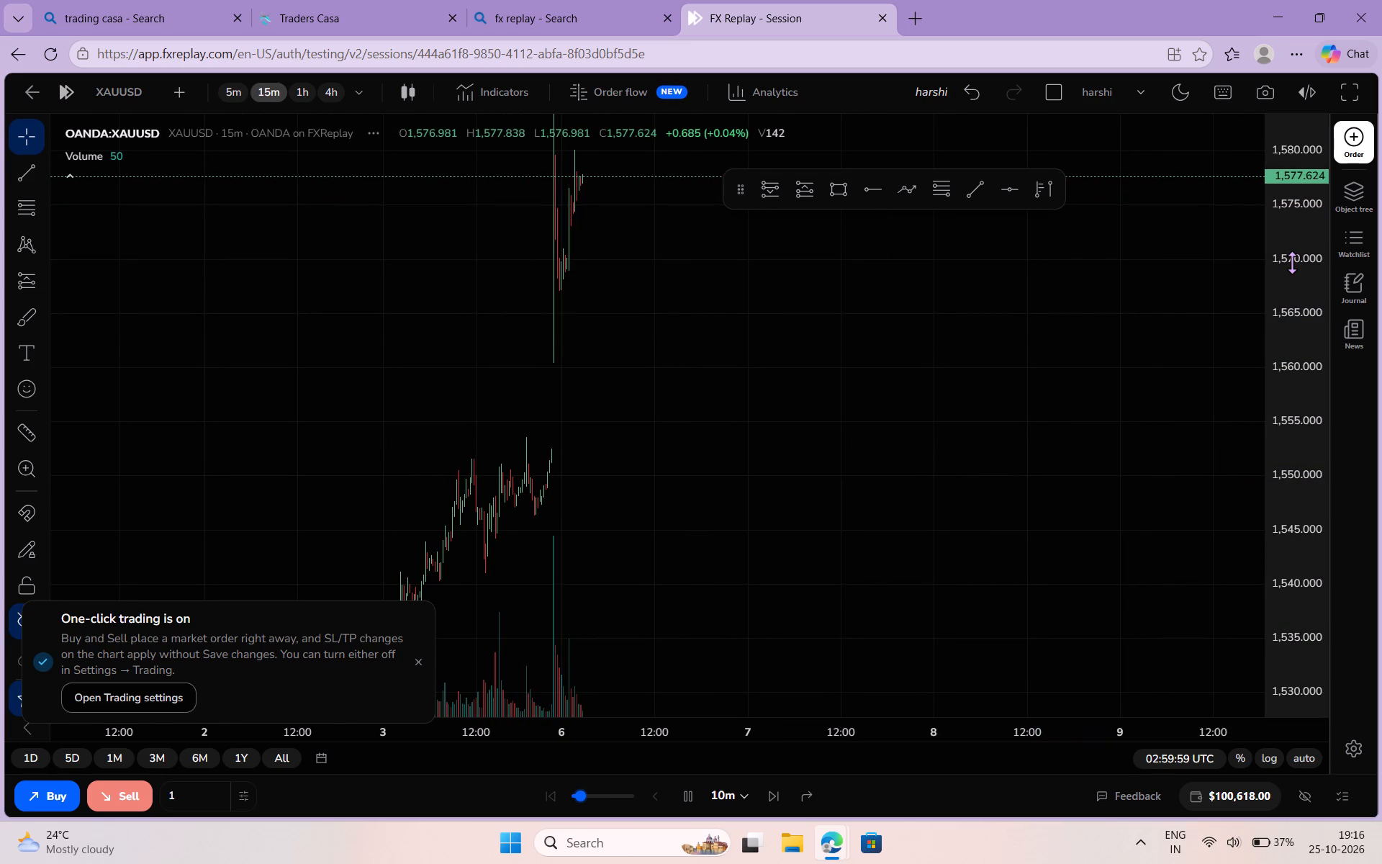
{"action": "scroll", "coordinate": [1295, 259], "scroll_direction": "up", "scroll_amount": 1}
{"action": "scroll", "coordinate": [1295, 259], "scroll_direction": "down", "scroll_amount": 2}
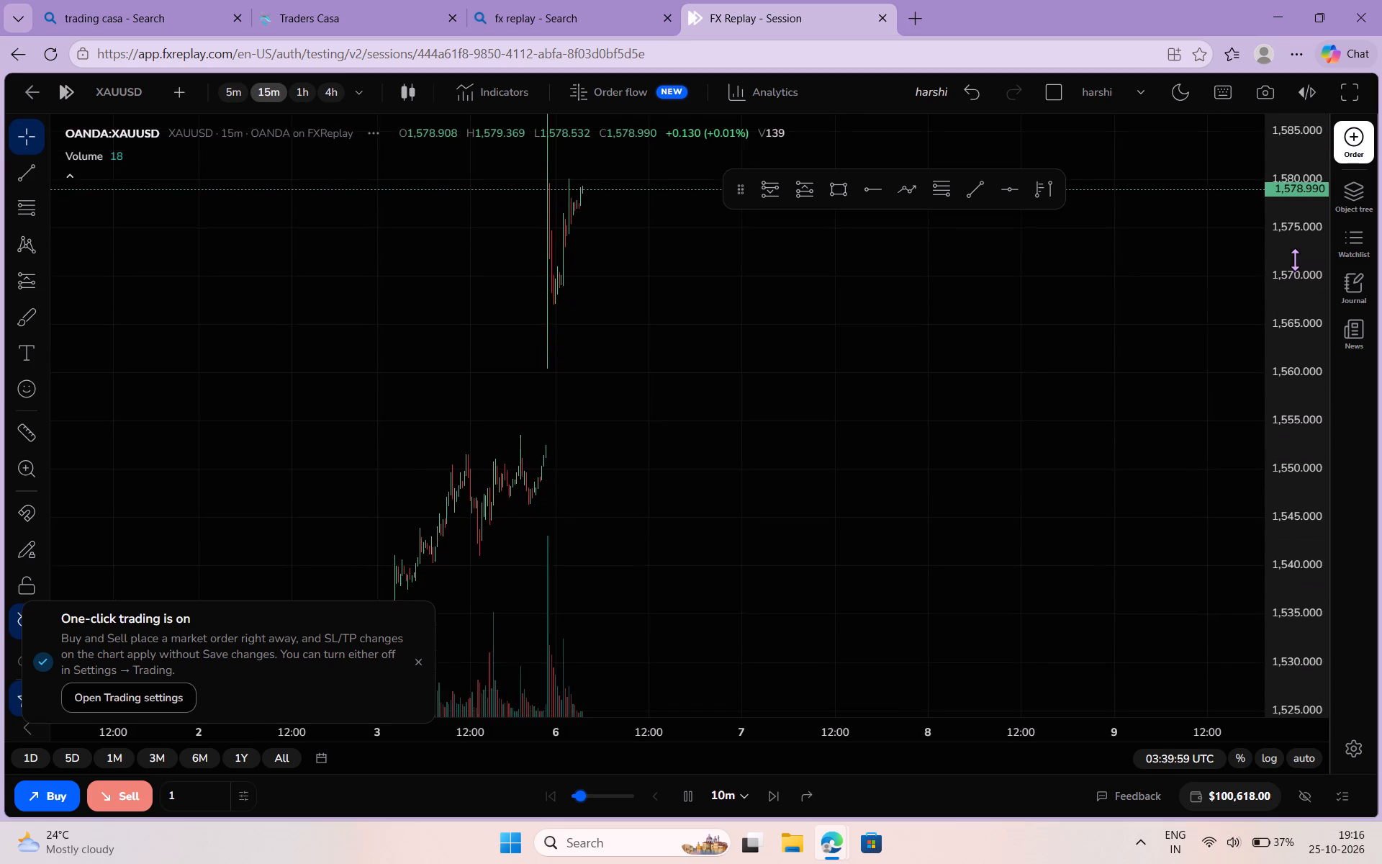
{"action": "scroll", "coordinate": [1295, 259], "scroll_direction": "down", "scroll_amount": 3}
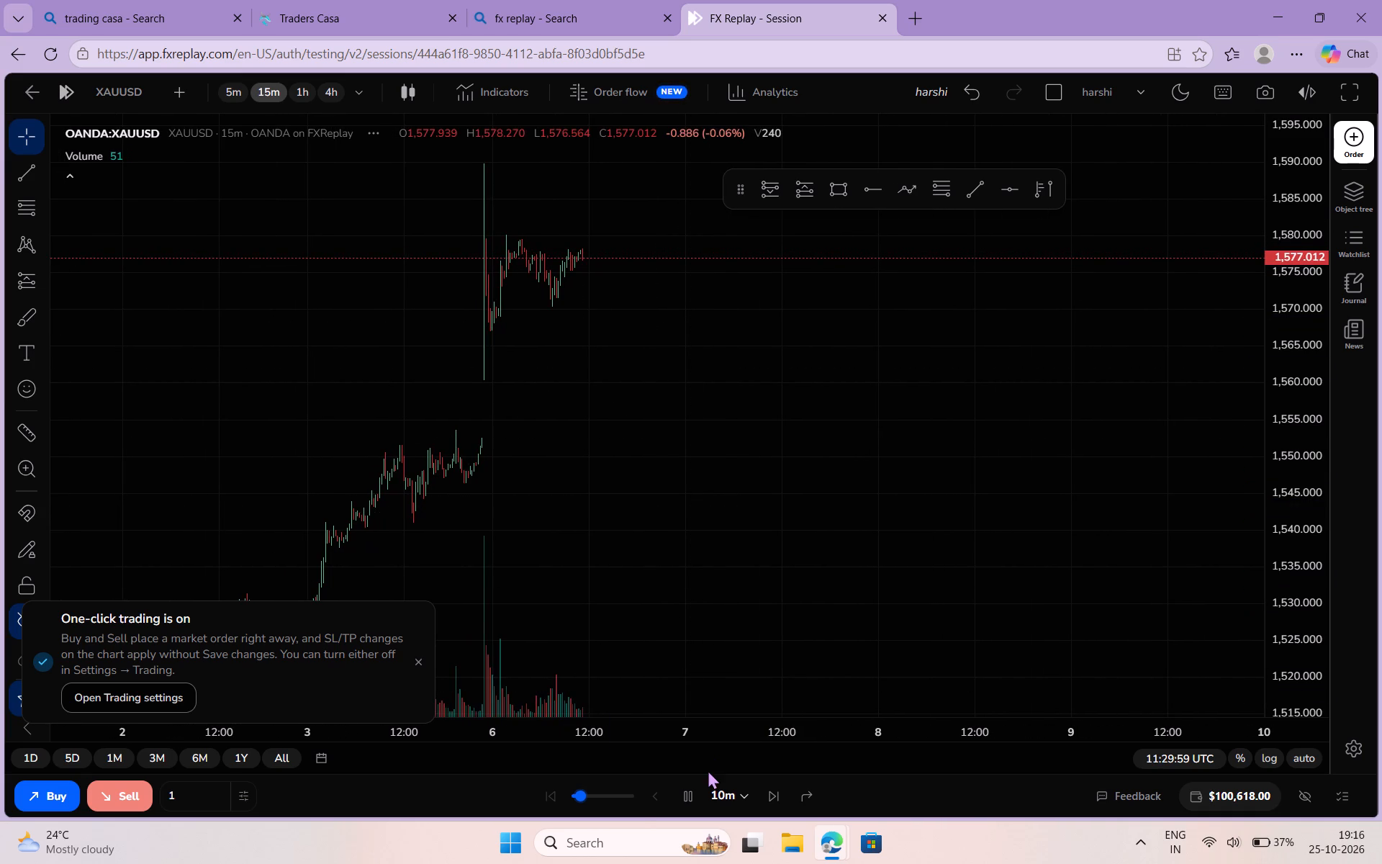
Raise the replay speed slightly and pause the replay at 17:39:59 UTC on 6 January.
{"action": "left_click", "coordinate": [597, 791]}
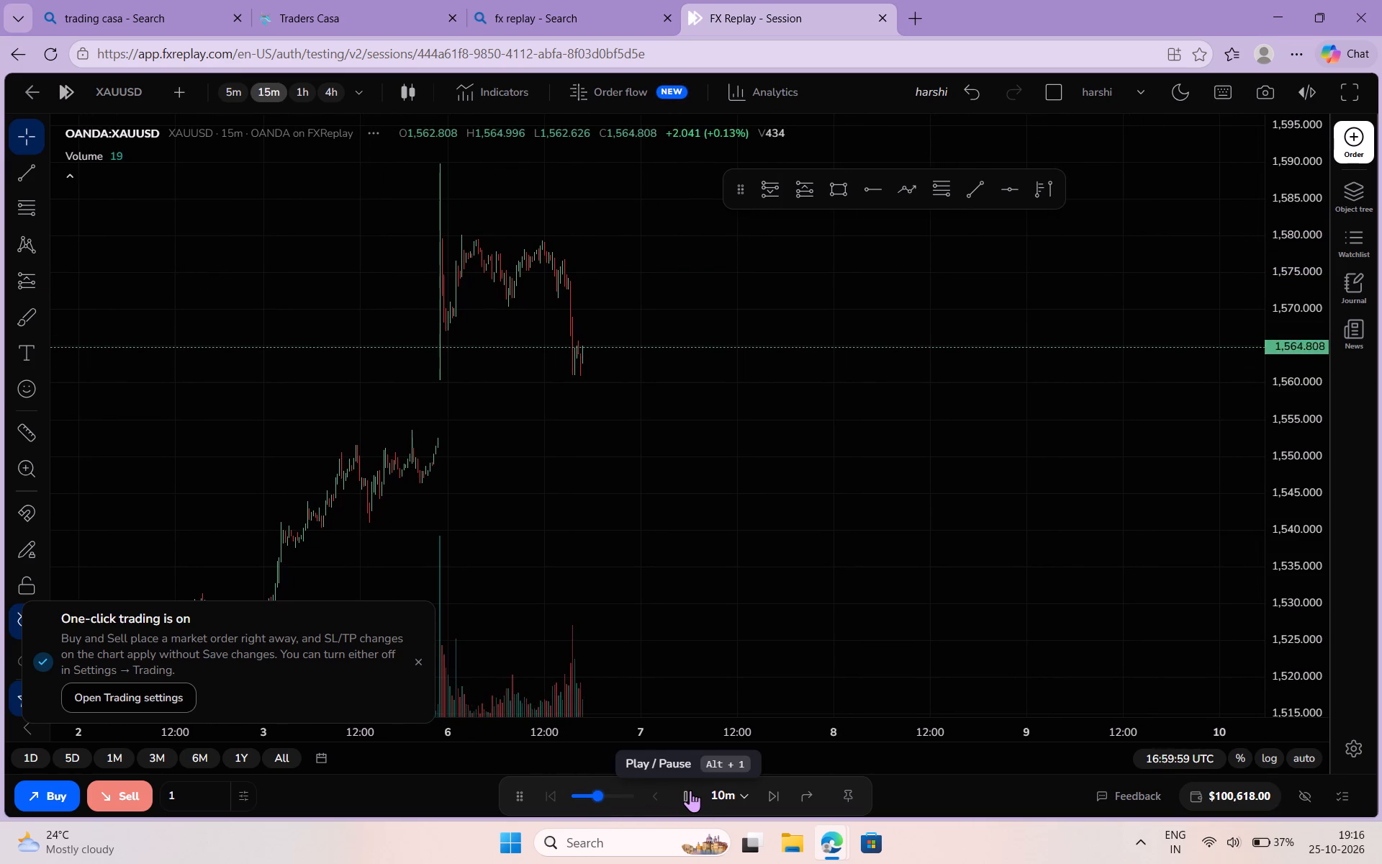
{"action": "left_click", "coordinate": [690, 790]}
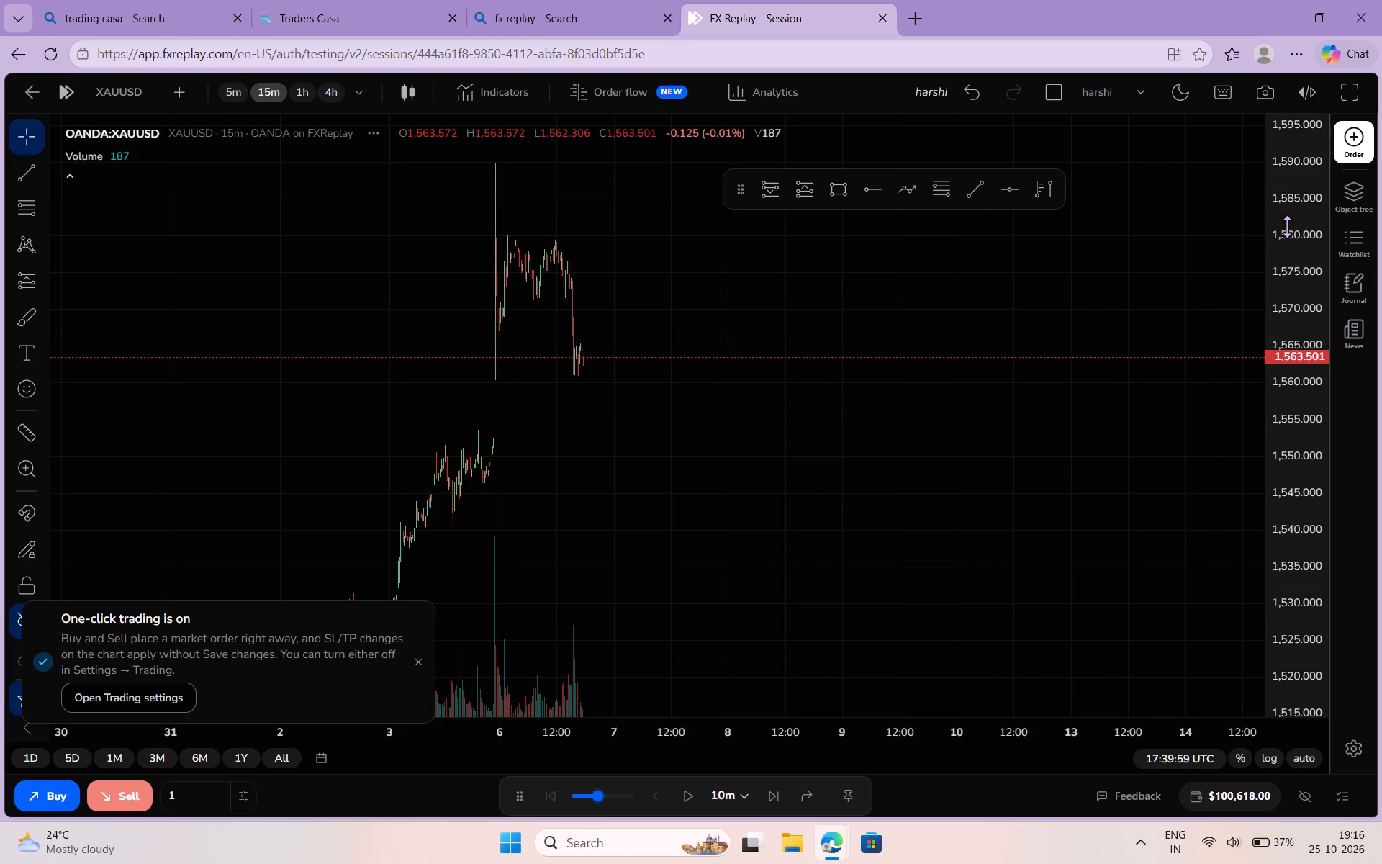
Draw a Fib retracement from about 1,521.682 on 2 January up to about 1,590.296, level with the 6 January high.
{"action": "scroll", "coordinate": [1287, 226], "scroll_direction": "down", "scroll_amount": 1}
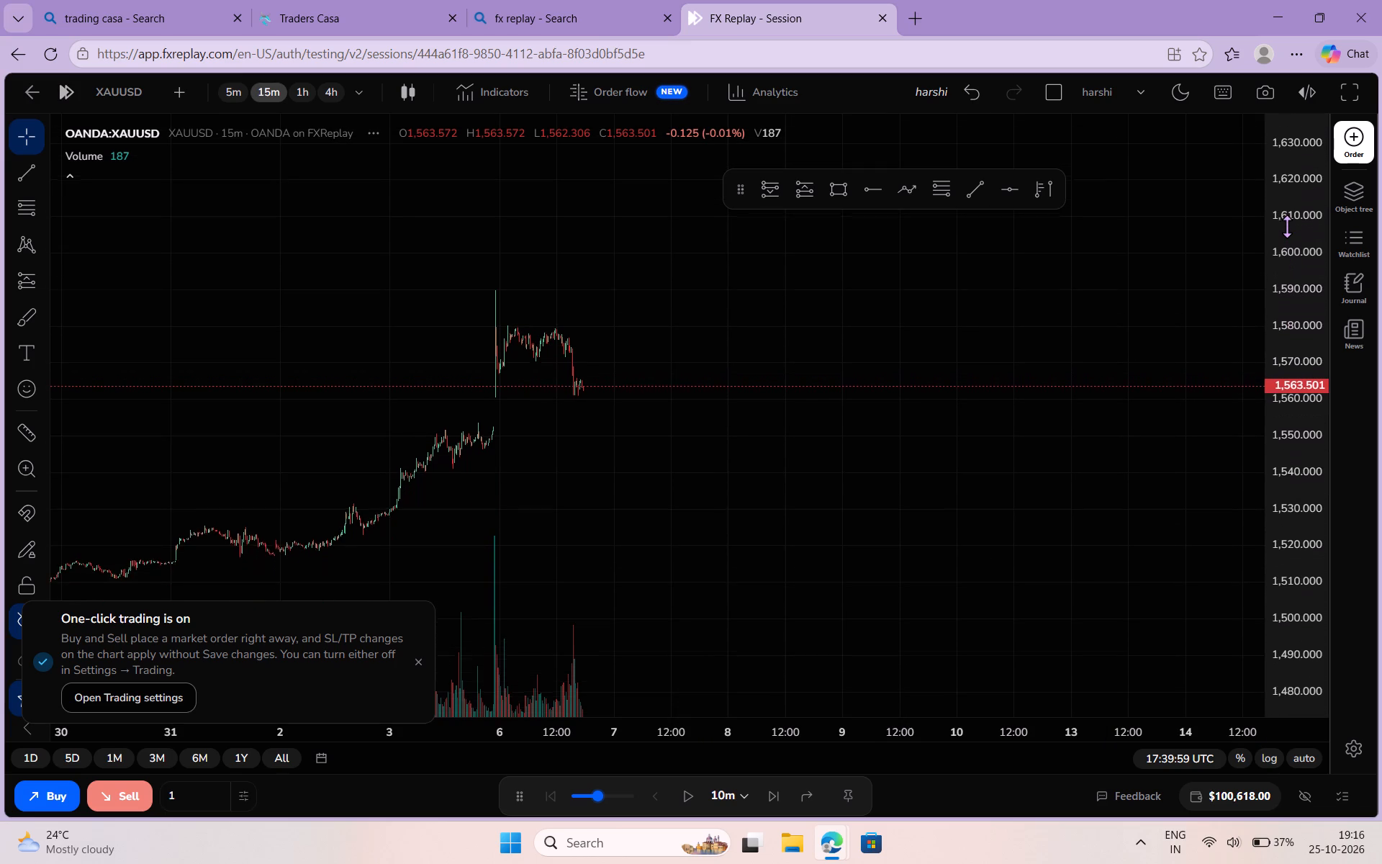
{"action": "scroll", "coordinate": [1287, 226], "scroll_direction": "down", "scroll_amount": 2}
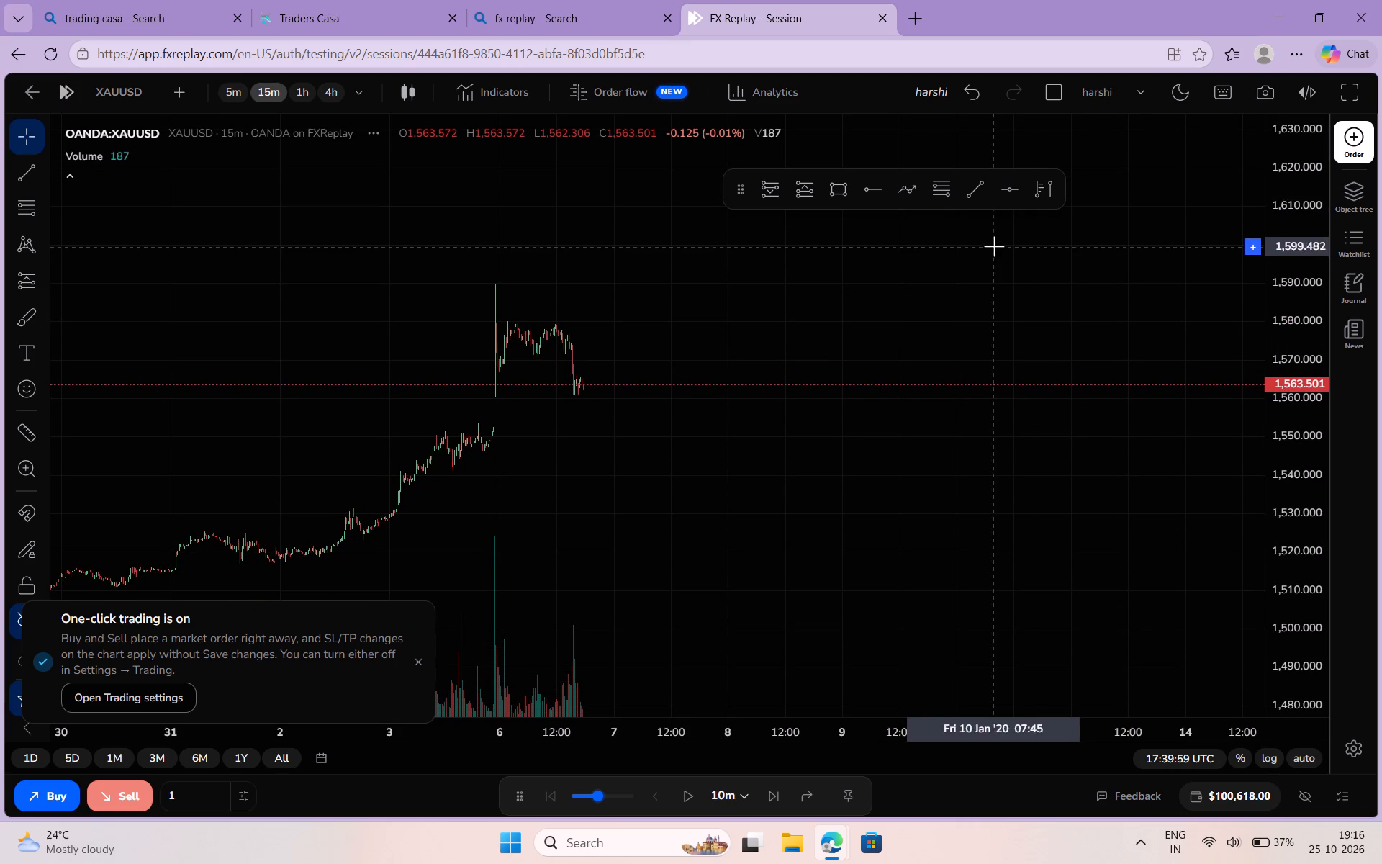
{"action": "left_click", "coordinate": [947, 196]}
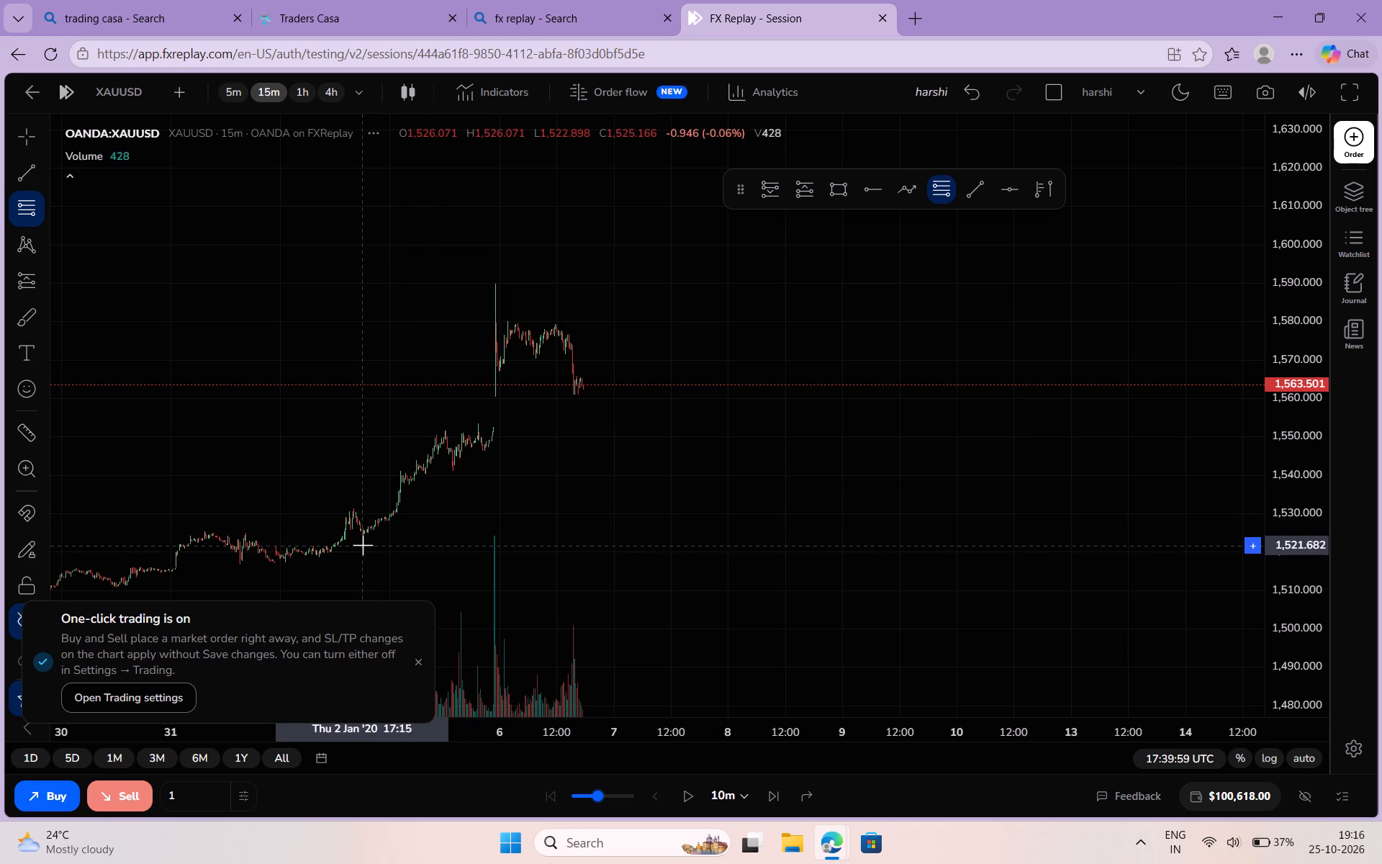
{"action": "left_click_drag", "start_coordinate": [363, 545], "coordinate": [896, 303]}
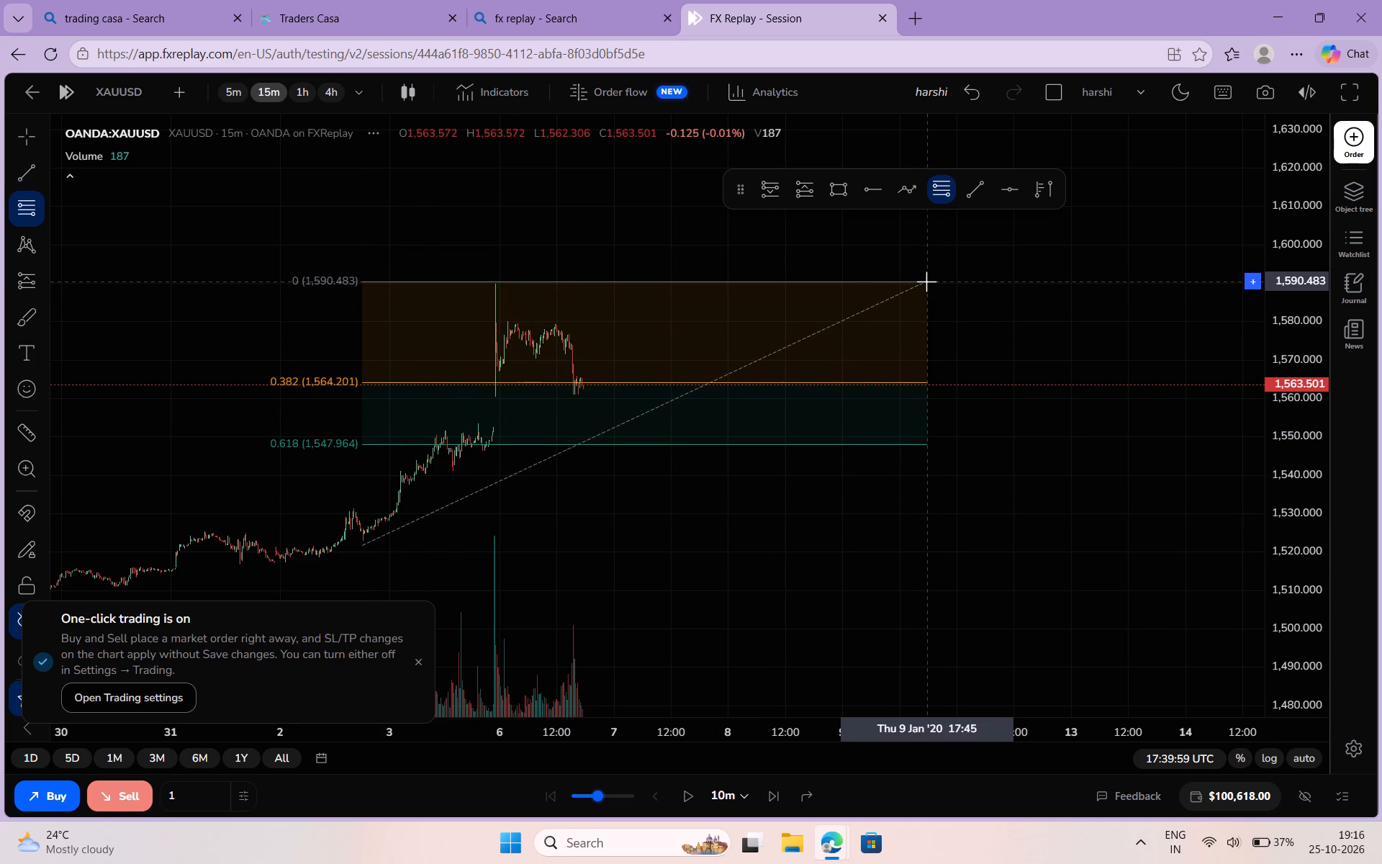
{"action": "left_click", "coordinate": [926, 282]}
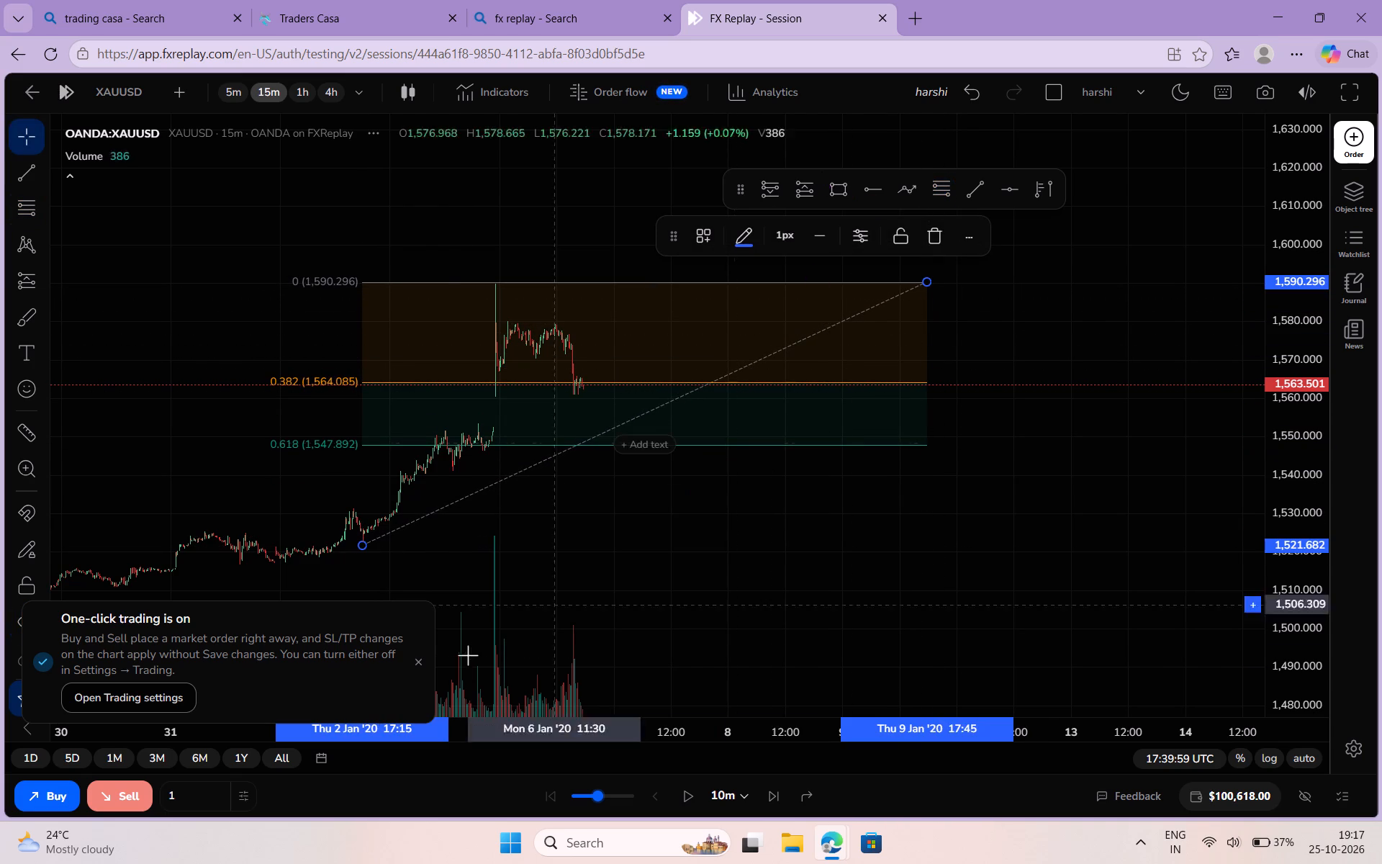
Set the replay speed to 1x per sec, advance the replay to 18:29:59 UTC, and pause it there.
{"action": "left_click", "coordinate": [575, 794]}
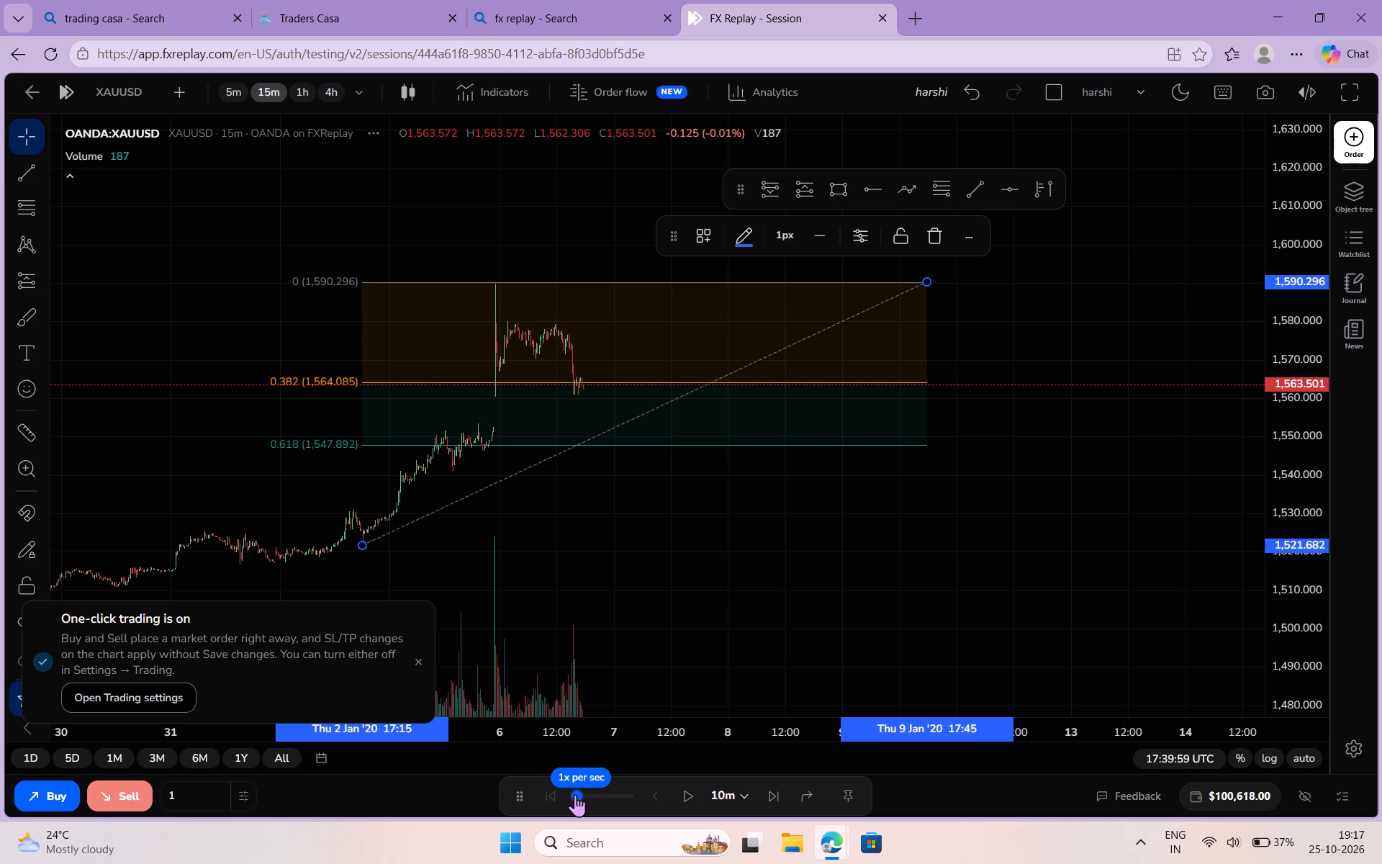
{"action": "left_click", "coordinate": [679, 798]}
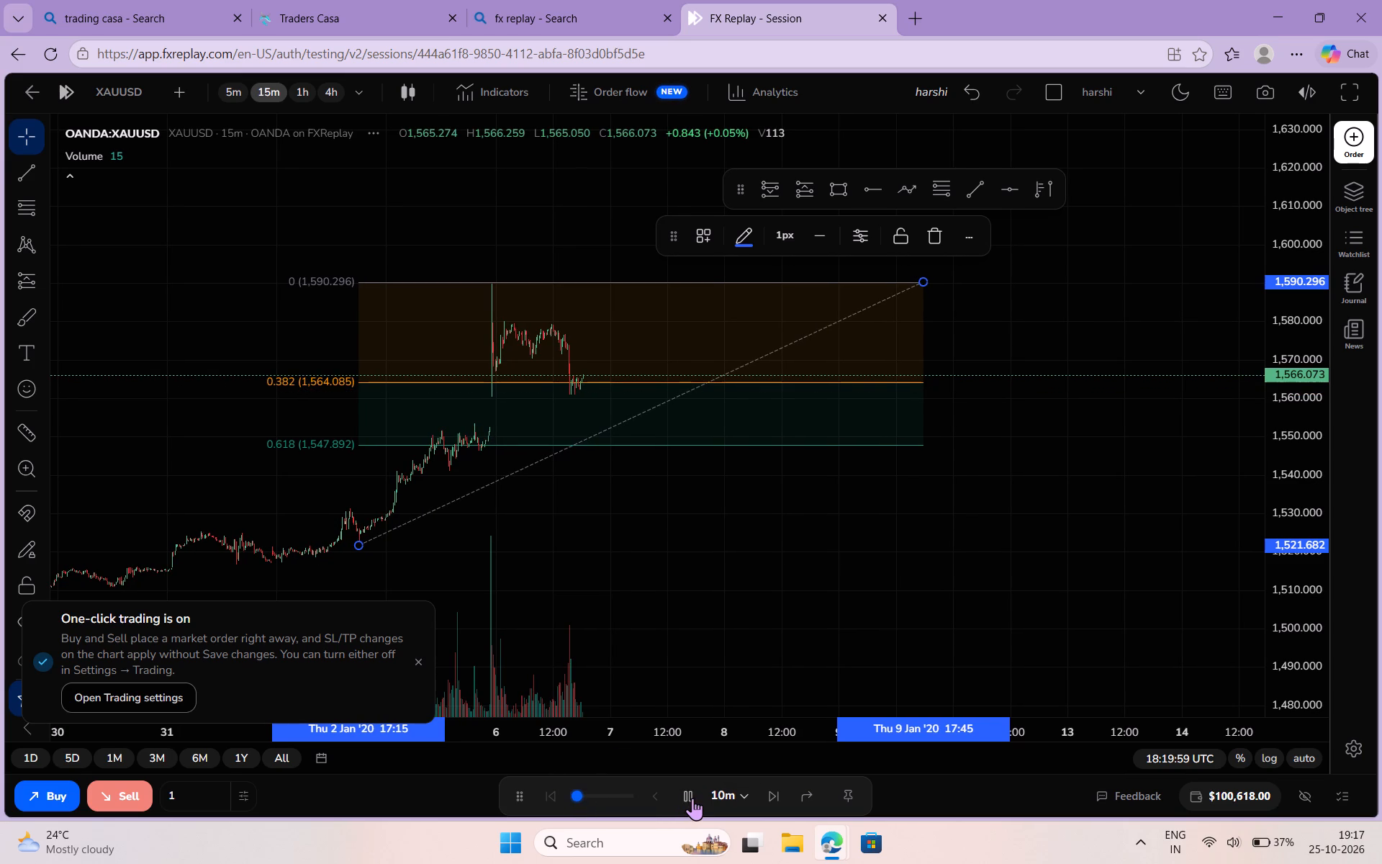
{"action": "left_click", "coordinate": [687, 791]}
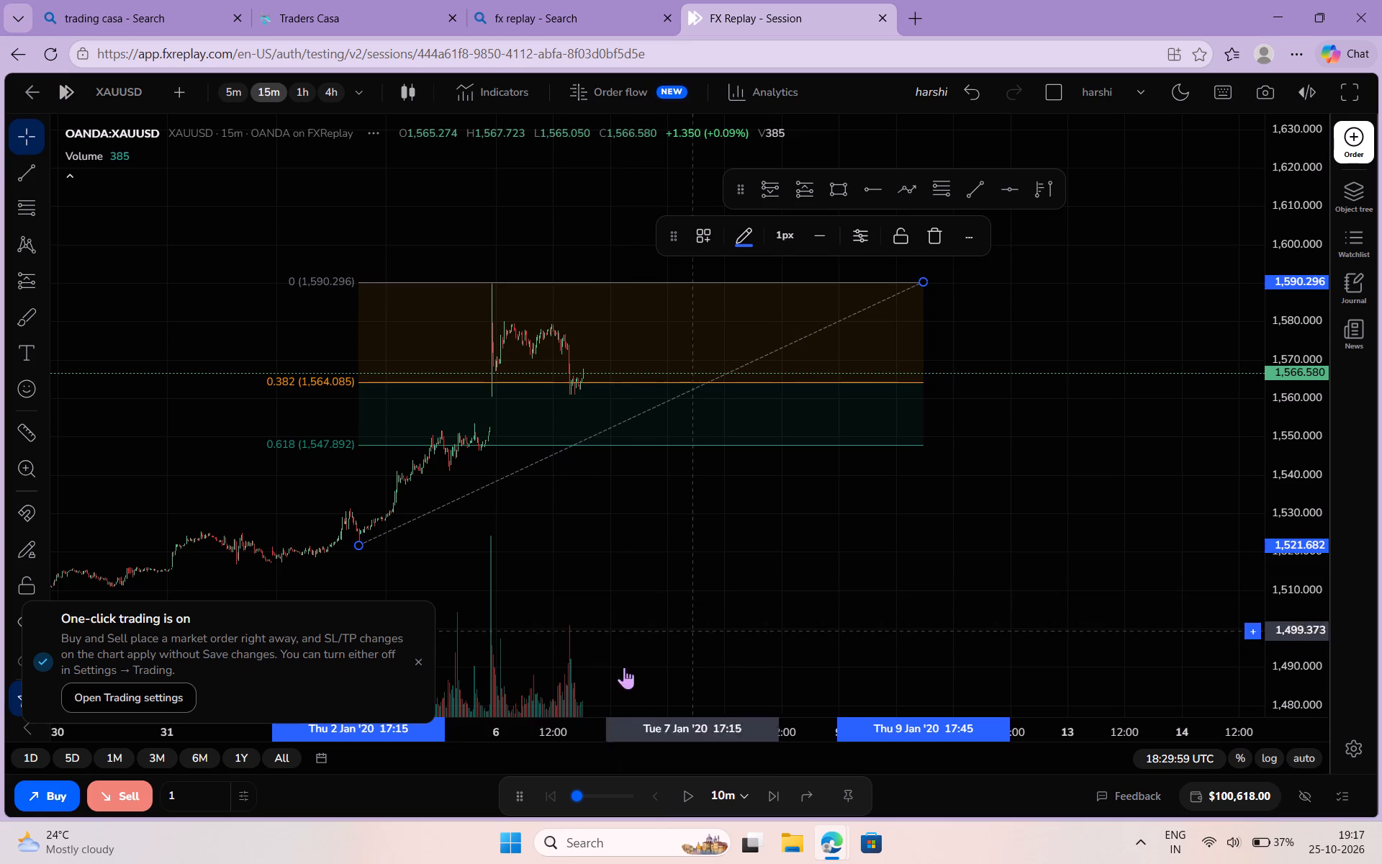
Place a market buy order for 1 on XAUUSD at 1,566.580.
{"action": "left_click", "coordinate": [42, 796]}
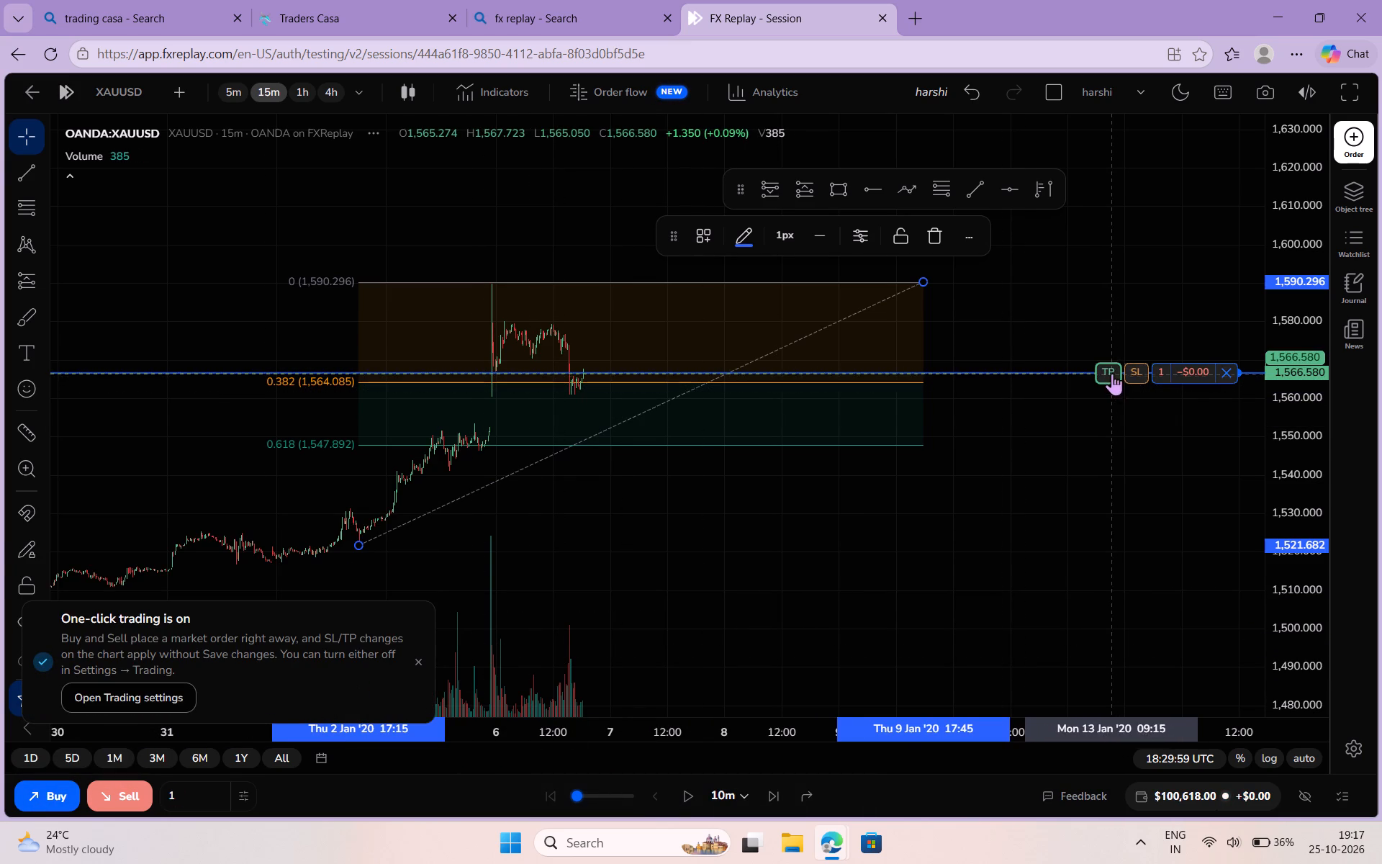
Set the buy position's take profit to 1,589.733, just below the Fib retracement's 0 level.
{"action": "left_click_drag", "start_coordinate": [1112, 372], "coordinate": [1104, 301]}
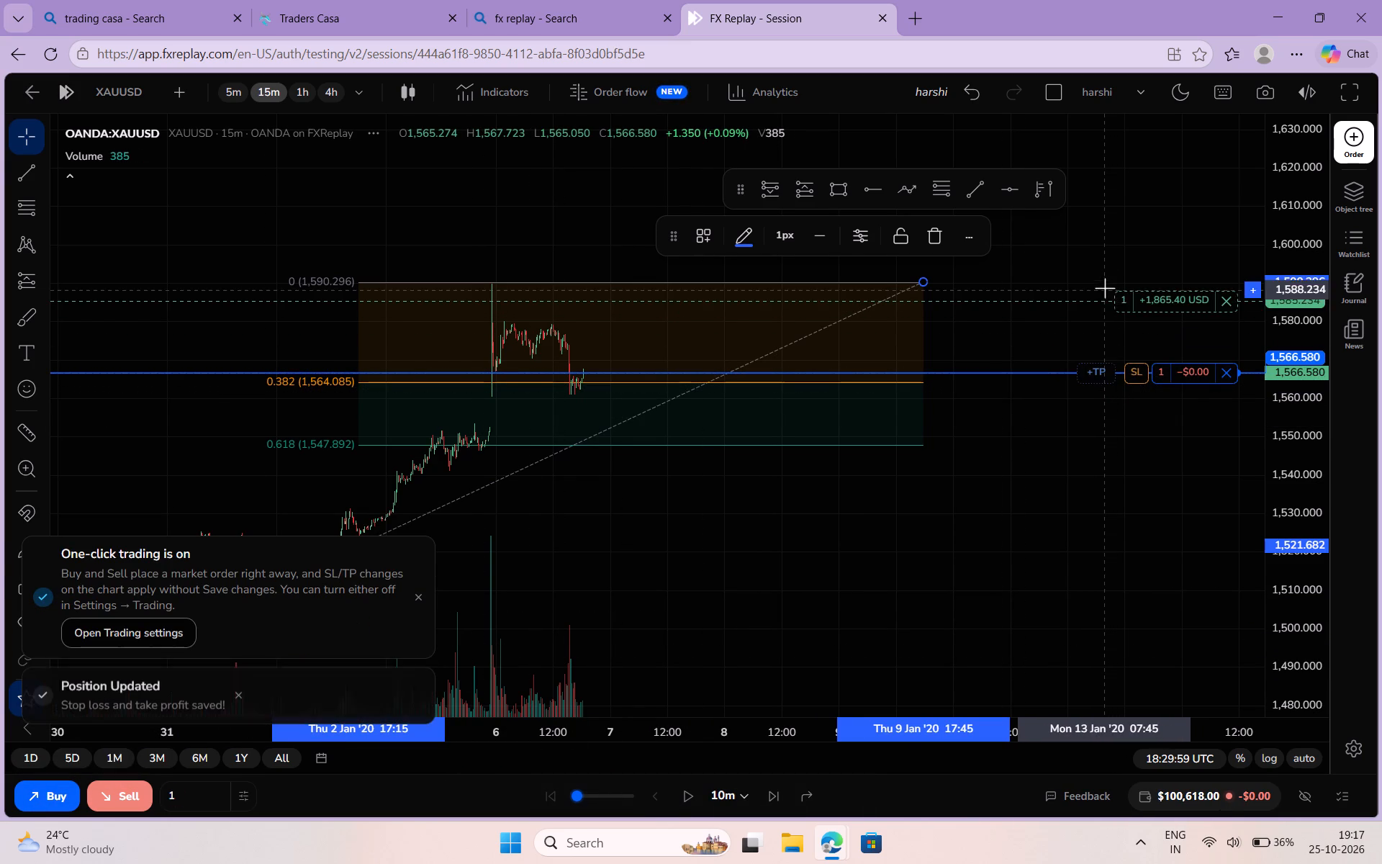
{"action": "left_click_drag", "start_coordinate": [1123, 303], "coordinate": [1123, 297]}
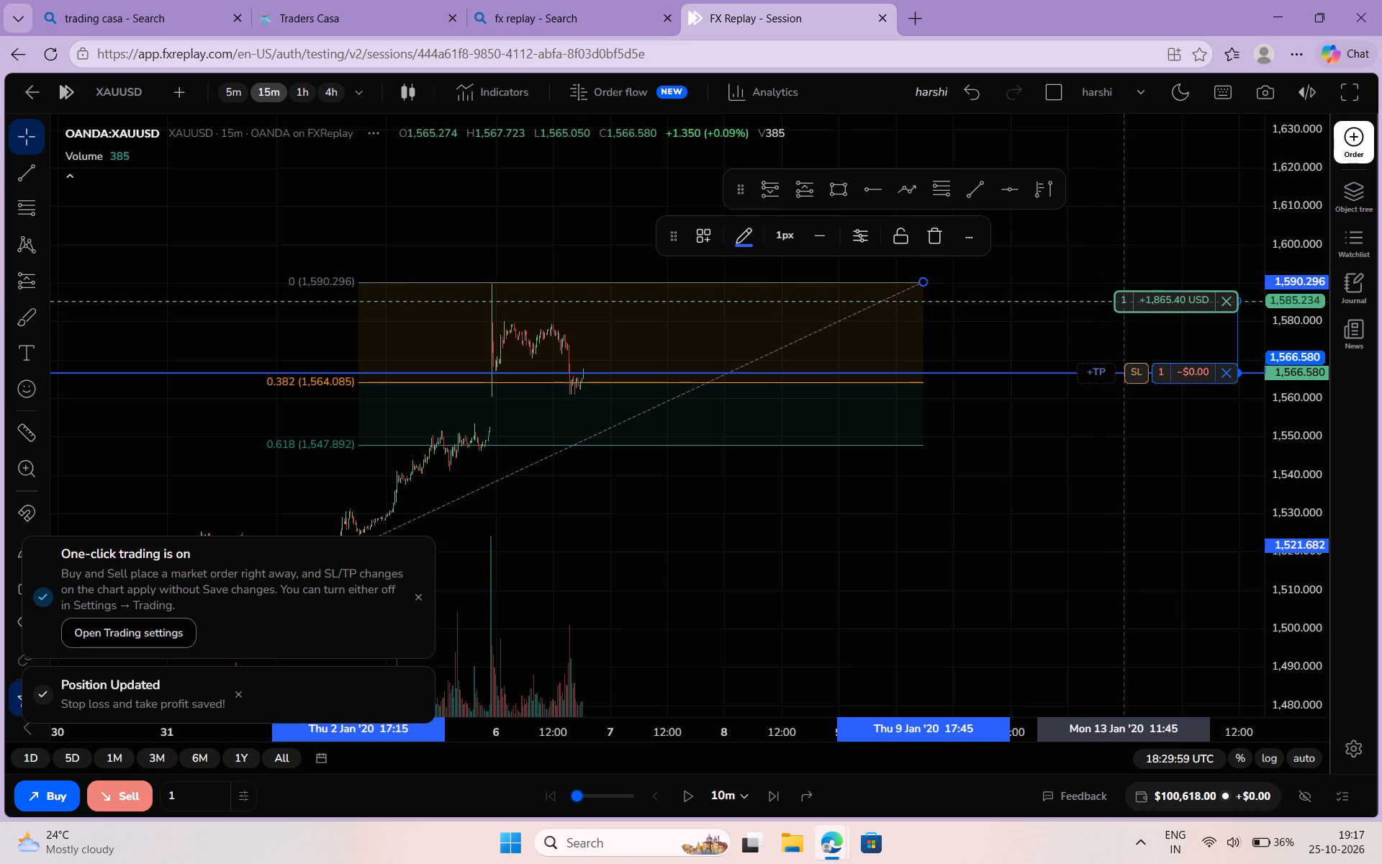
{"action": "left_click_drag", "start_coordinate": [1123, 297], "coordinate": [1123, 285]}
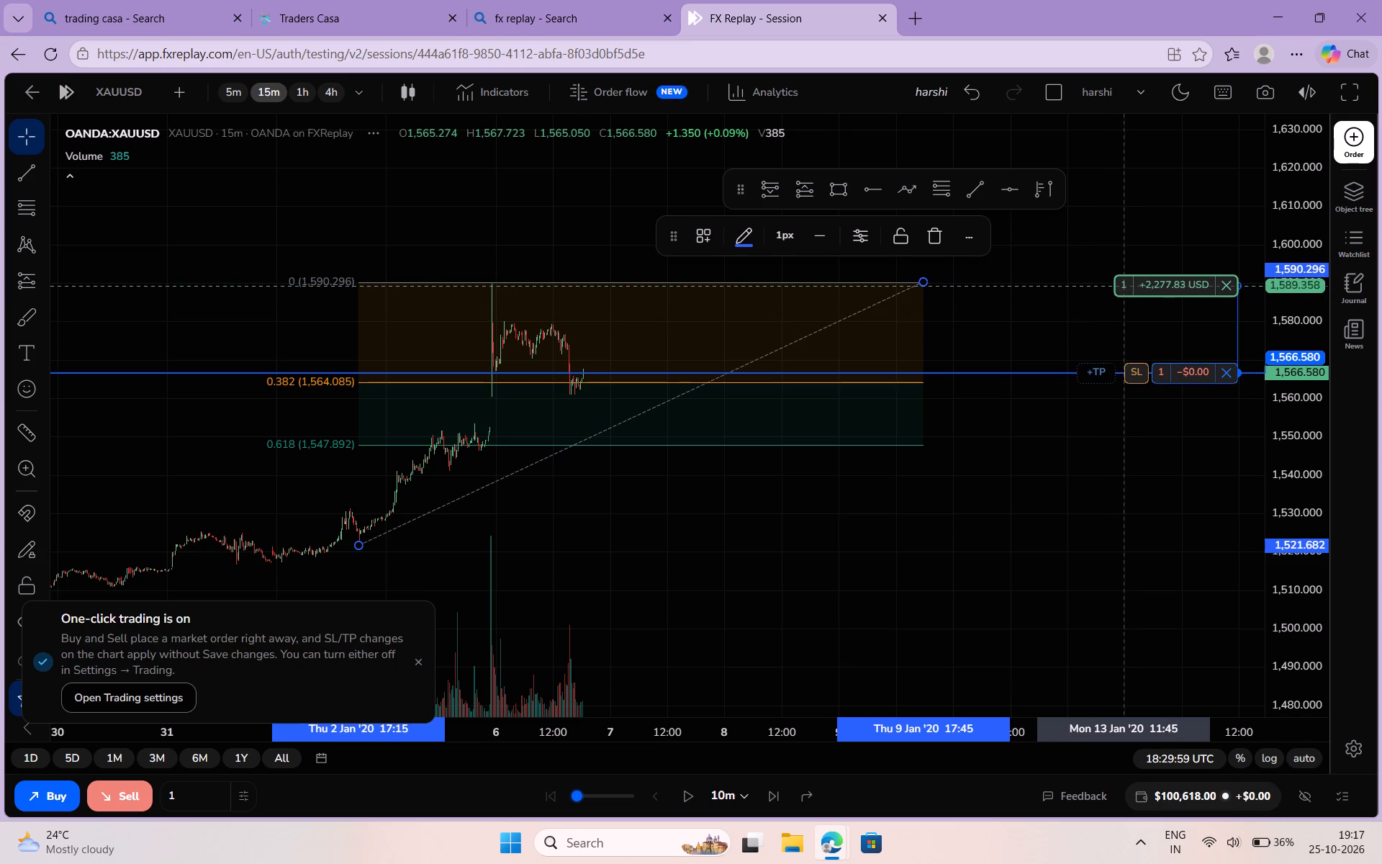
{"action": "left_click_drag", "start_coordinate": [1123, 285], "coordinate": [1123, 284]}
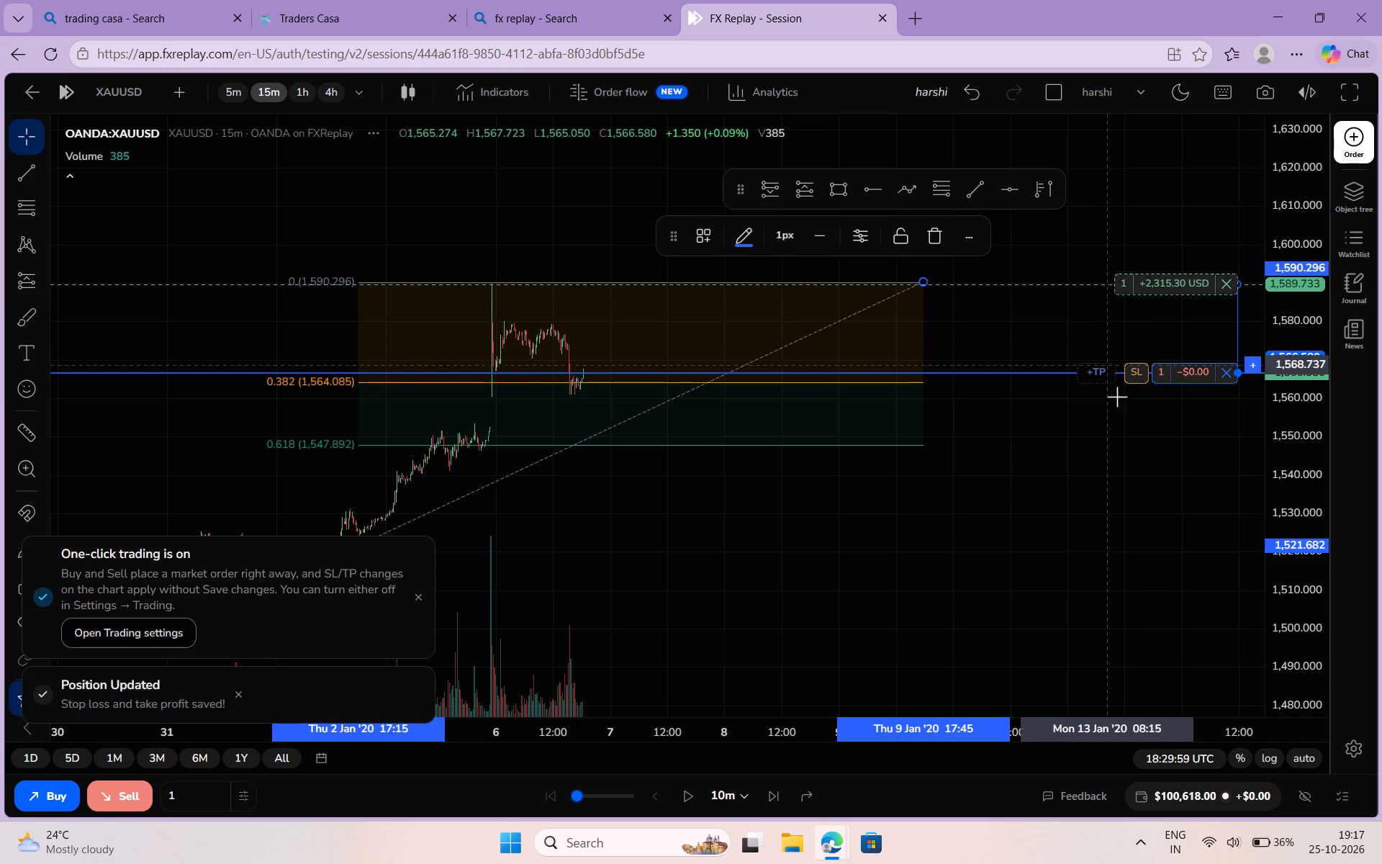
Set the buy position's stop loss to 1,555.051, between the Fib retracement's 0.382 and 0.618 levels.
{"action": "left_click_drag", "start_coordinate": [1144, 366], "coordinate": [1148, 378]}
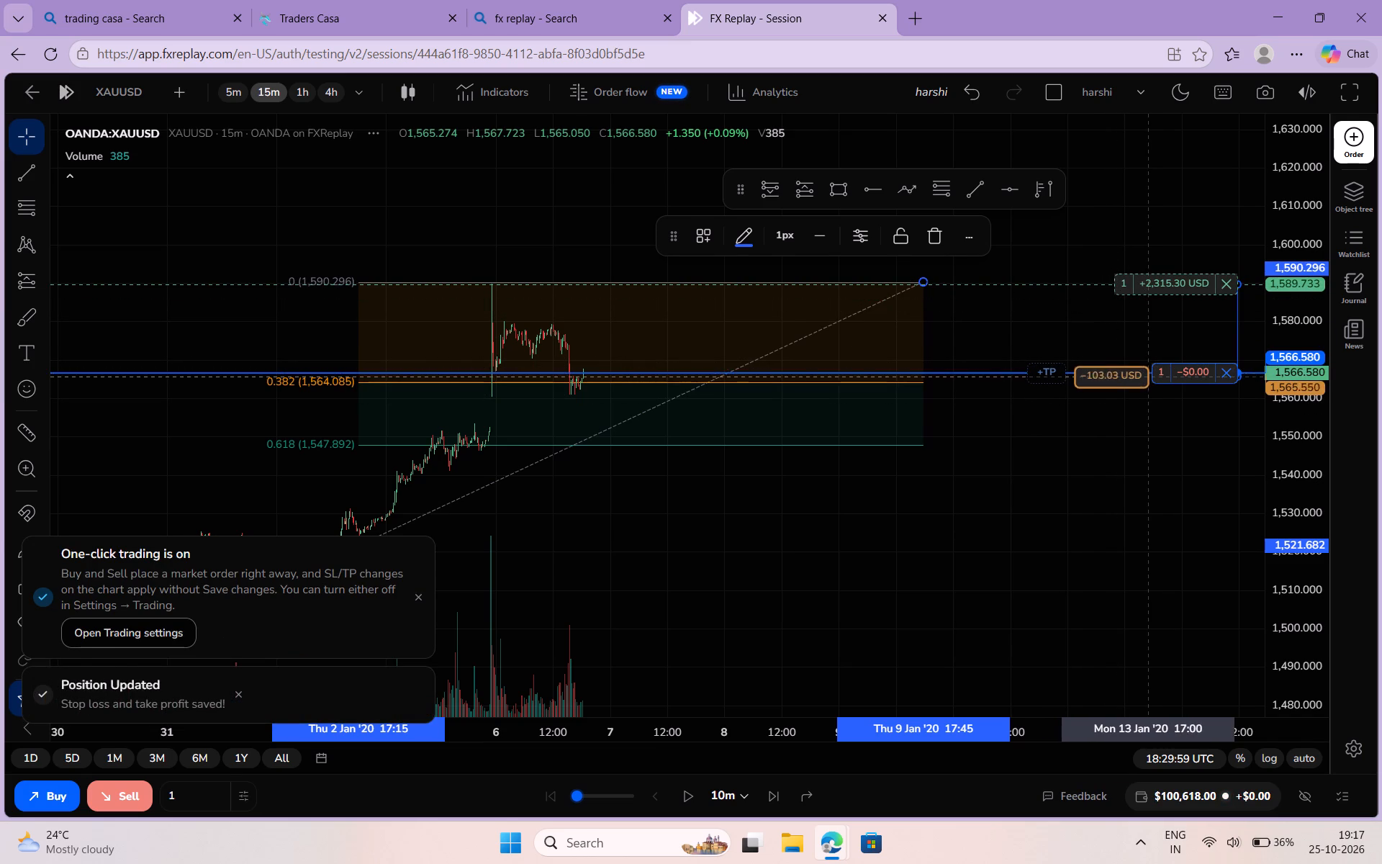
{"action": "left_click_drag", "start_coordinate": [1148, 378], "coordinate": [1152, 388]}
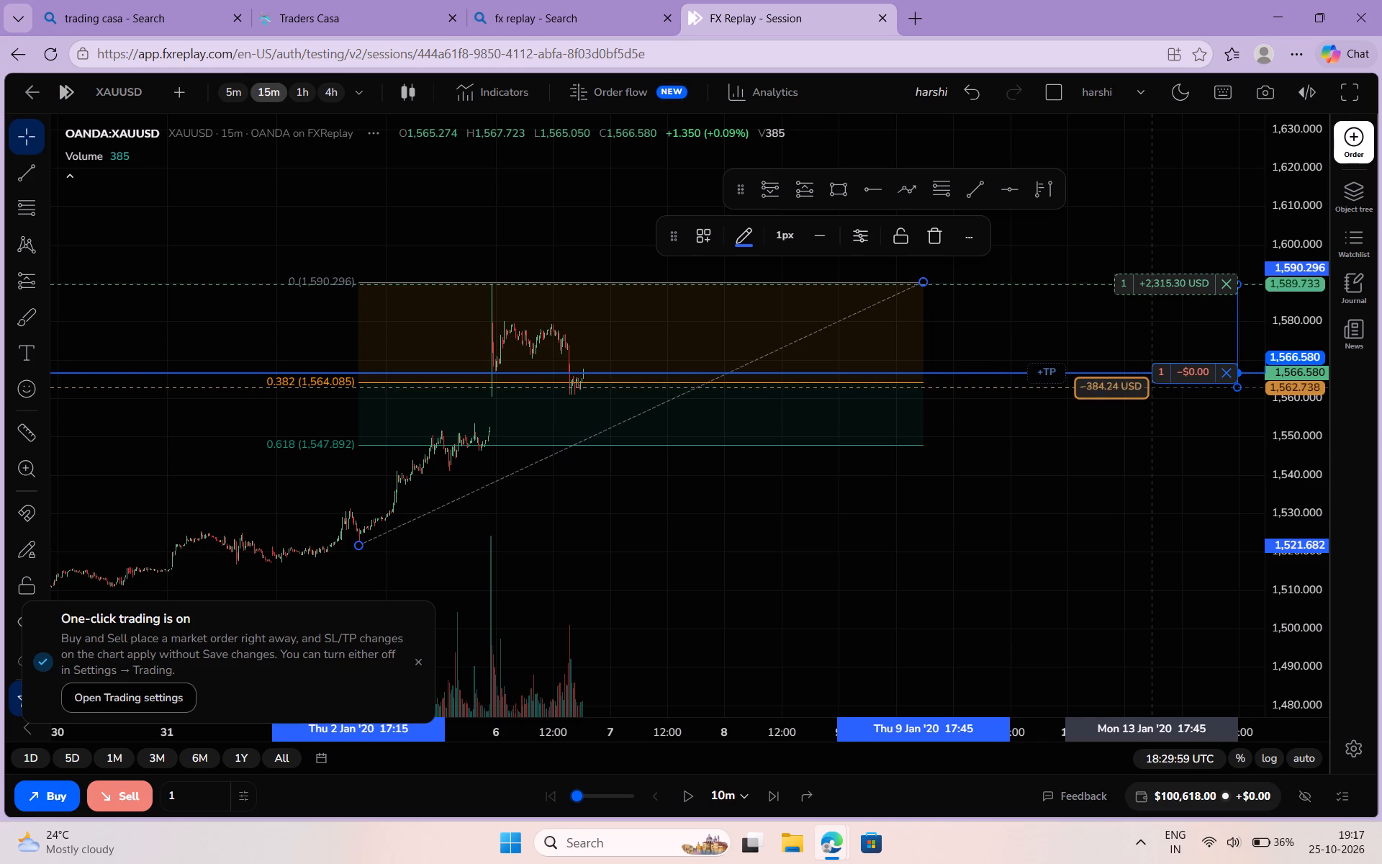
{"action": "left_click_drag", "start_coordinate": [1152, 388], "coordinate": [1155, 395]}
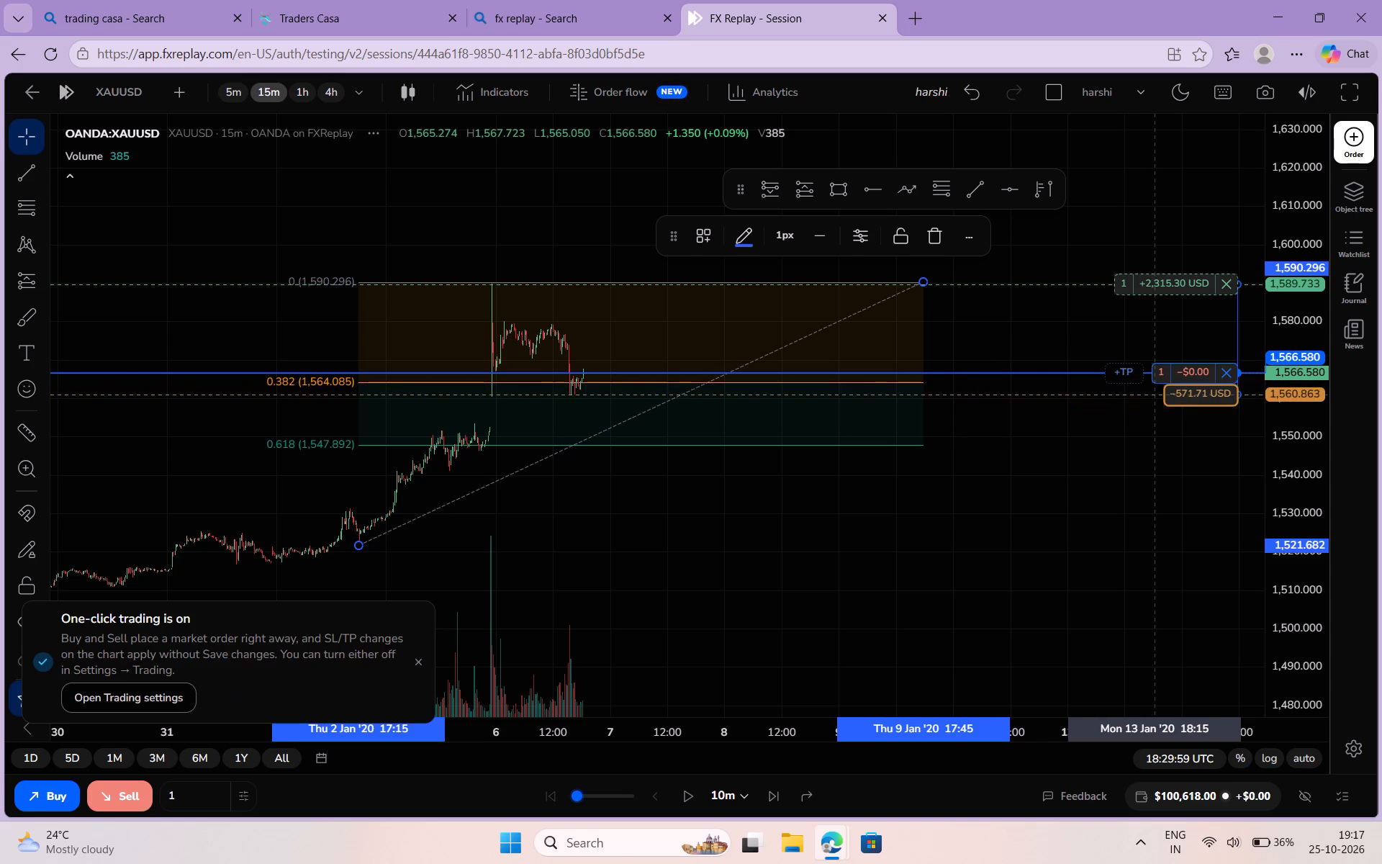
{"action": "left_click_drag", "start_coordinate": [1155, 395], "coordinate": [1155, 397]}
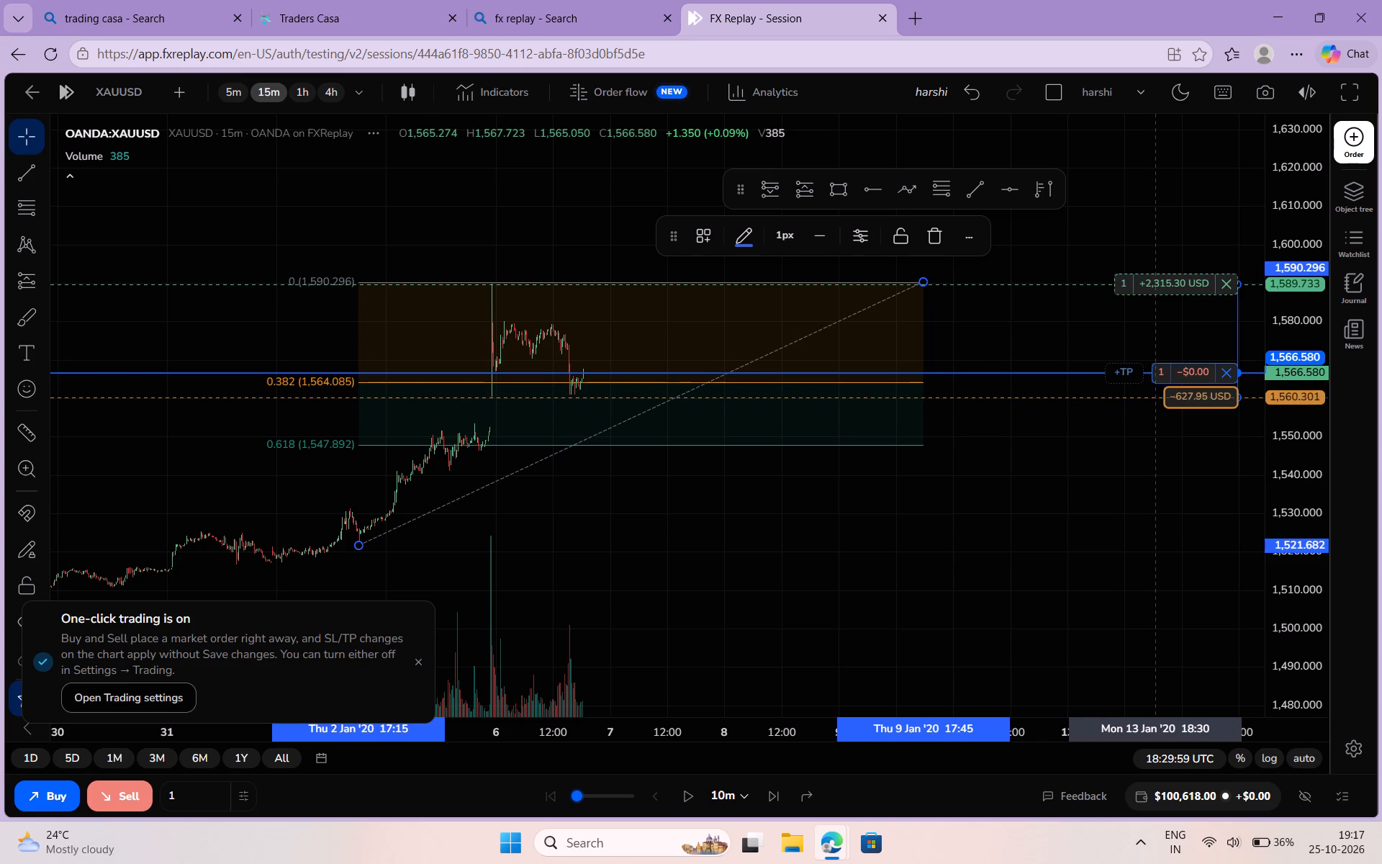
{"action": "left_click_drag", "start_coordinate": [1155, 397], "coordinate": [1159, 407]}
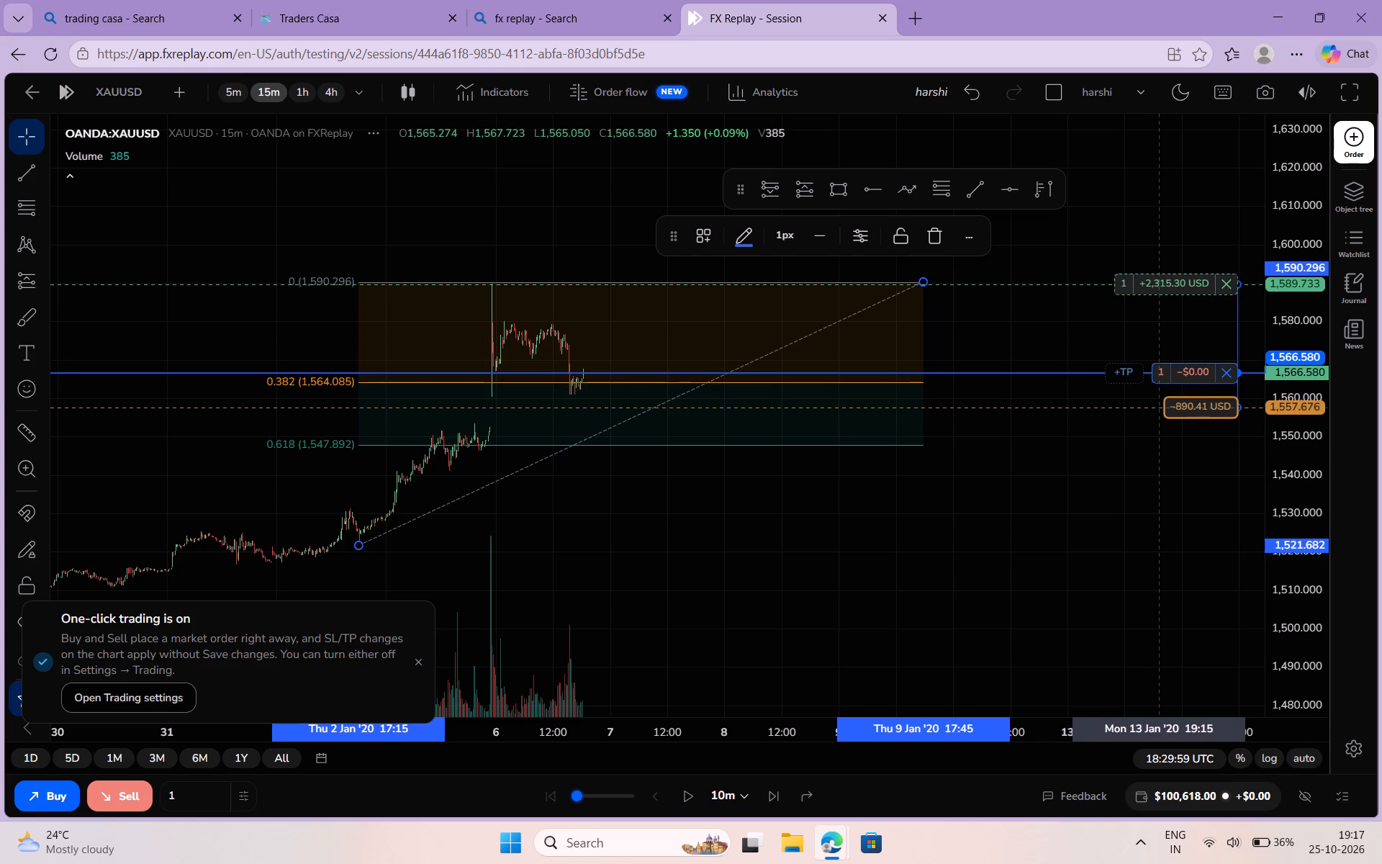
{"action": "left_click_drag", "start_coordinate": [1159, 407], "coordinate": [1162, 409]}
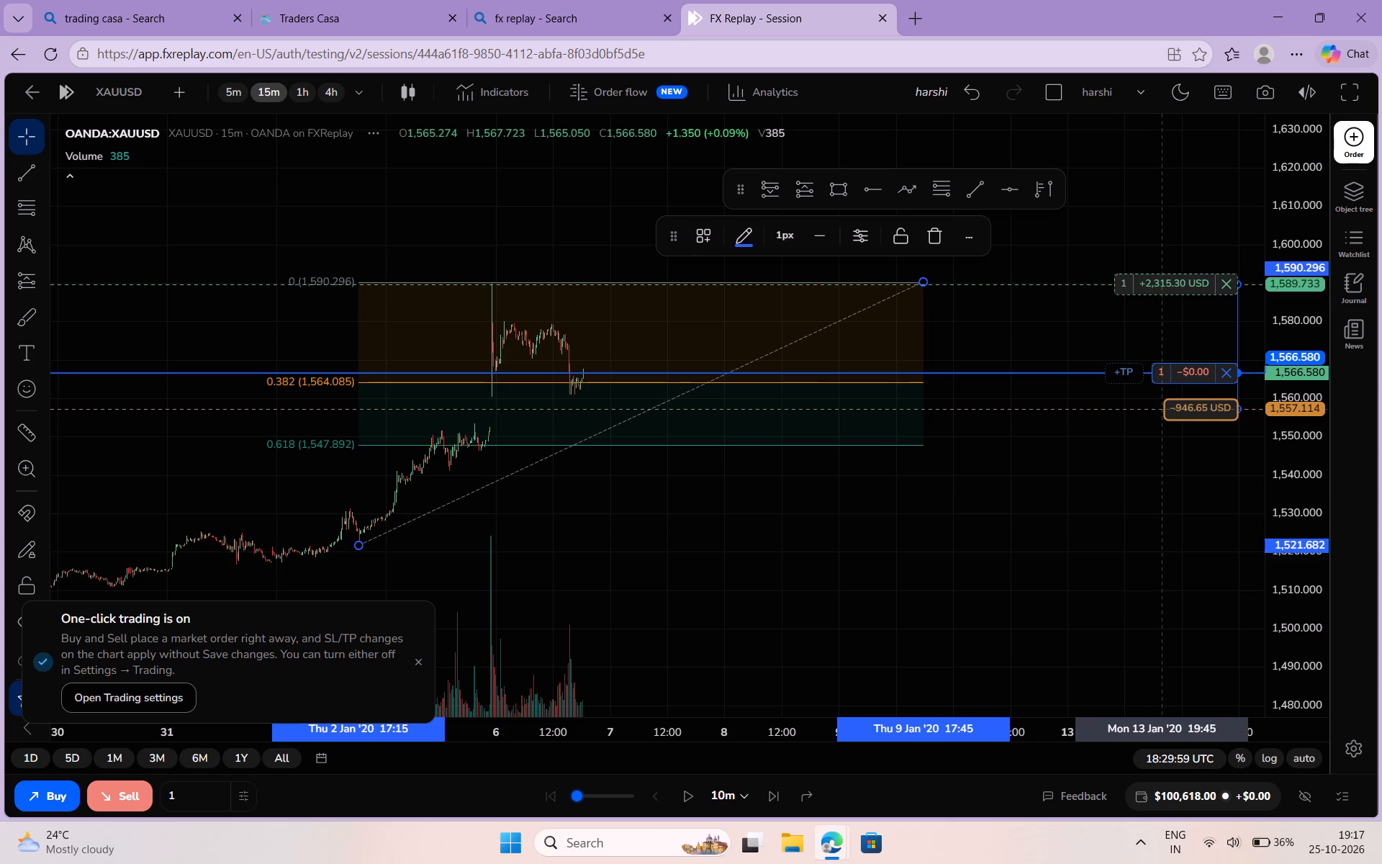
{"action": "left_click_drag", "start_coordinate": [1162, 409], "coordinate": [1162, 413]}
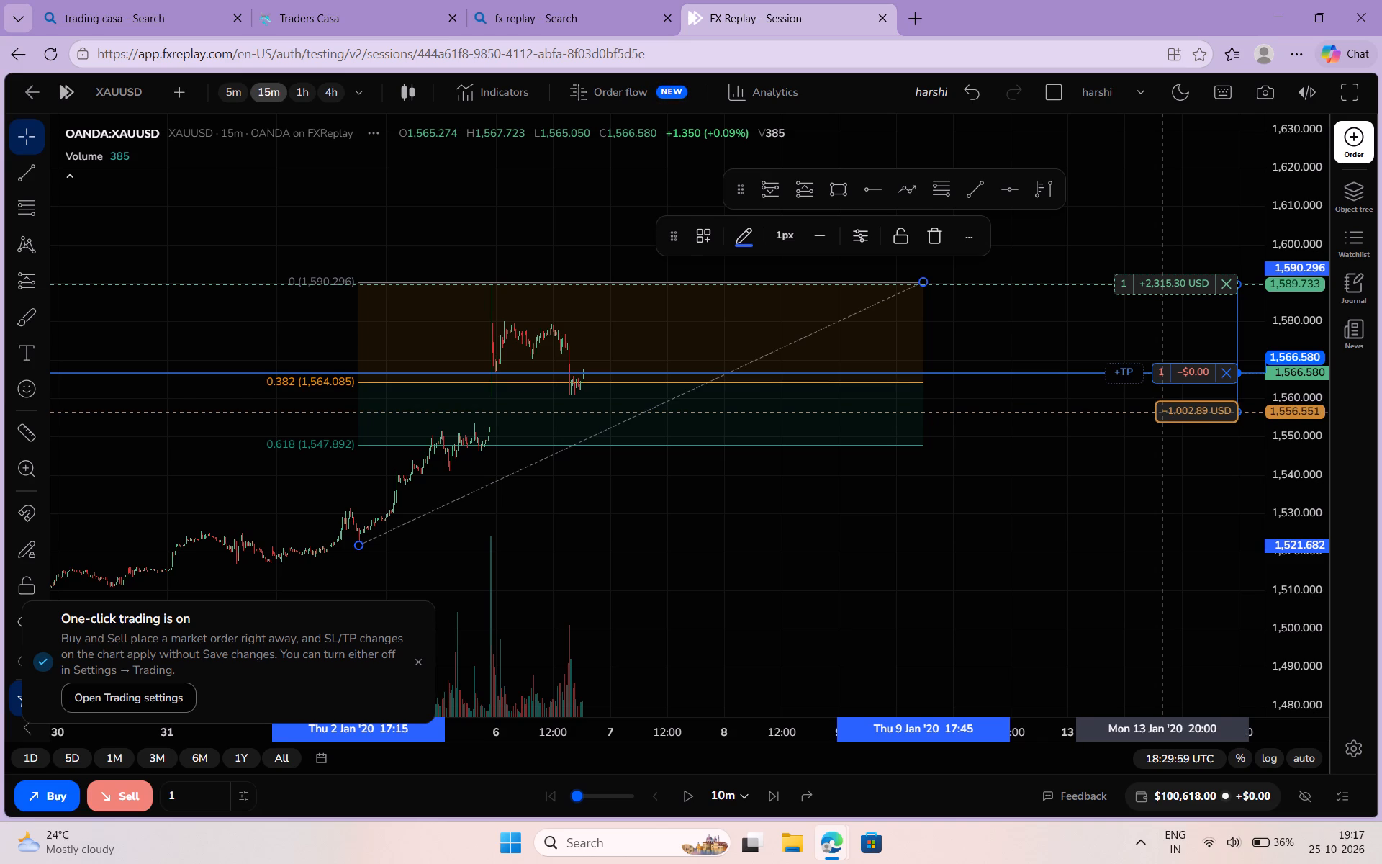
{"action": "left_click_drag", "start_coordinate": [1162, 413], "coordinate": [1164, 417]}
{"action": "left_click", "coordinate": [1164, 417]}
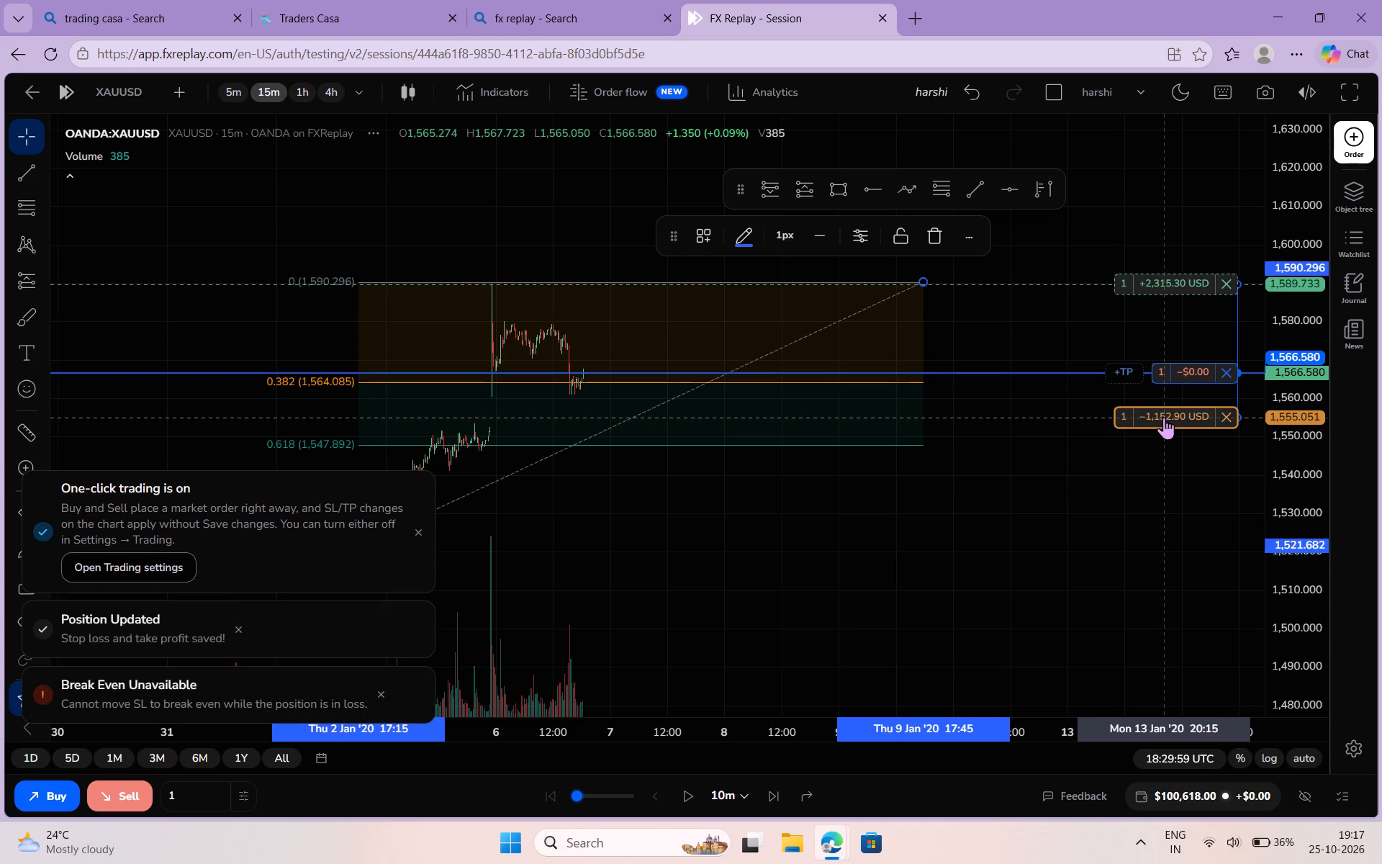
Run the replay at 4x per sec, raise the speed further, and pause it at 06:39:59 UTC.
{"action": "left_click", "coordinate": [1034, 449]}
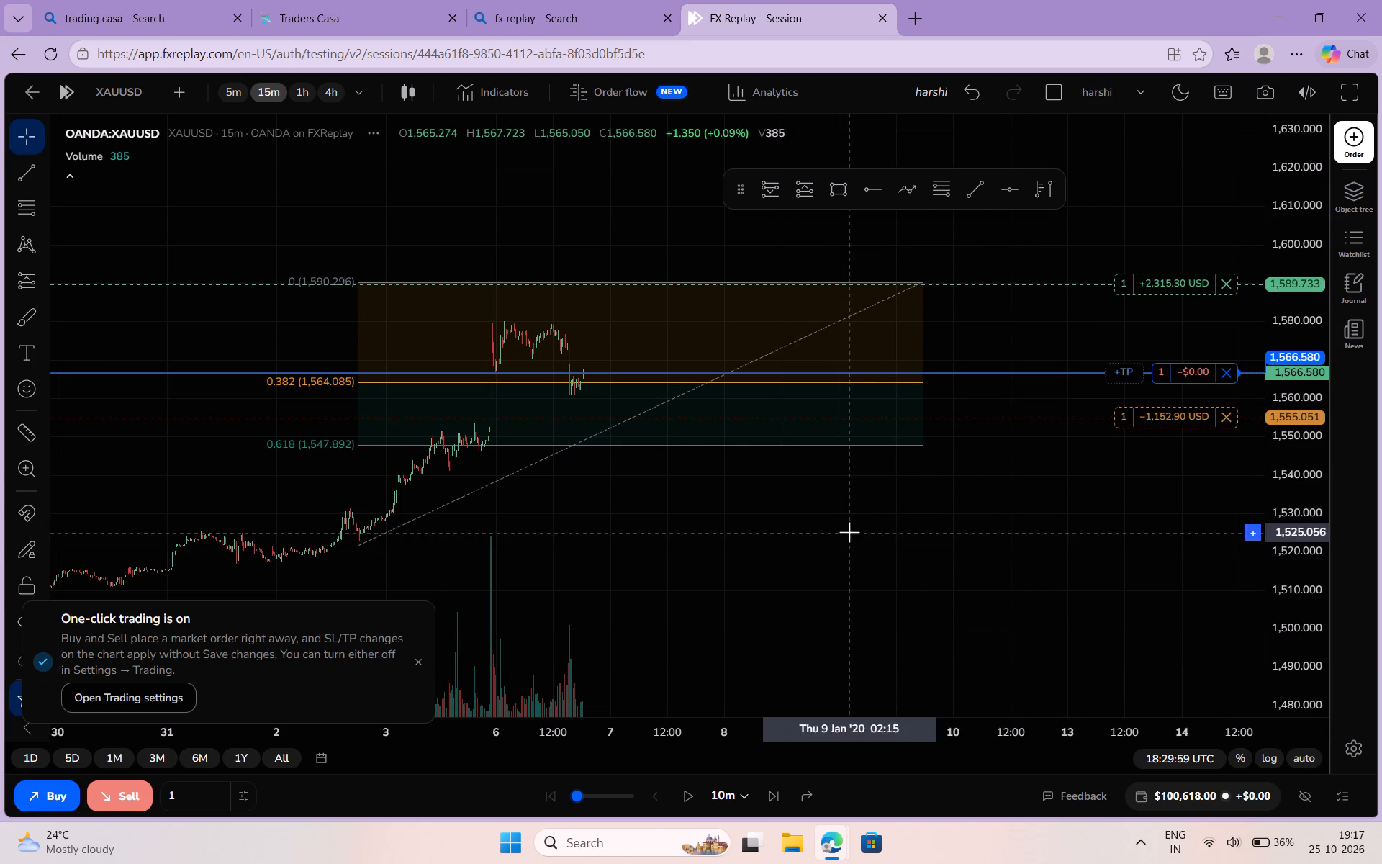
{"action": "left_click", "coordinate": [586, 798]}
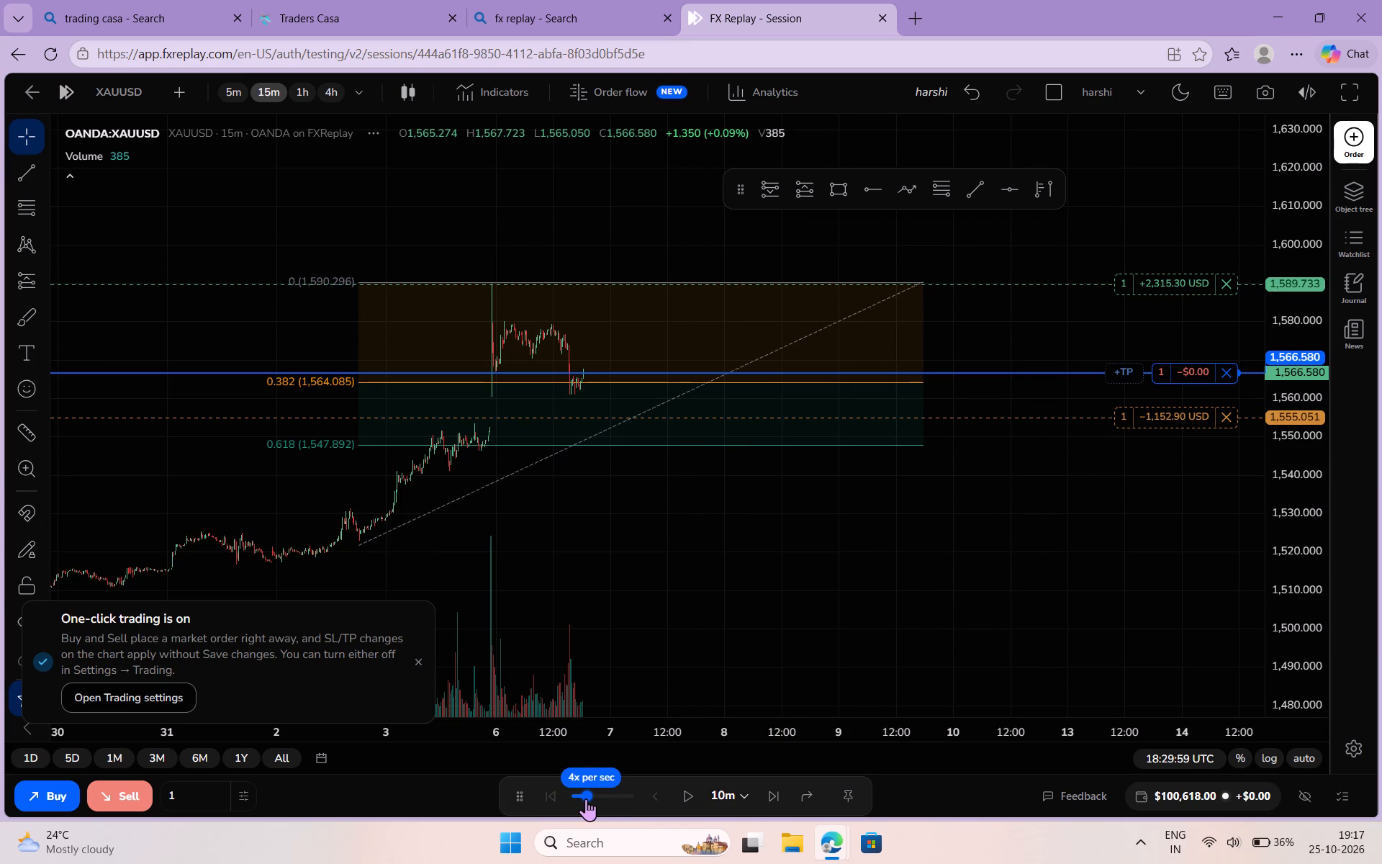
{"action": "left_click", "coordinate": [687, 793]}
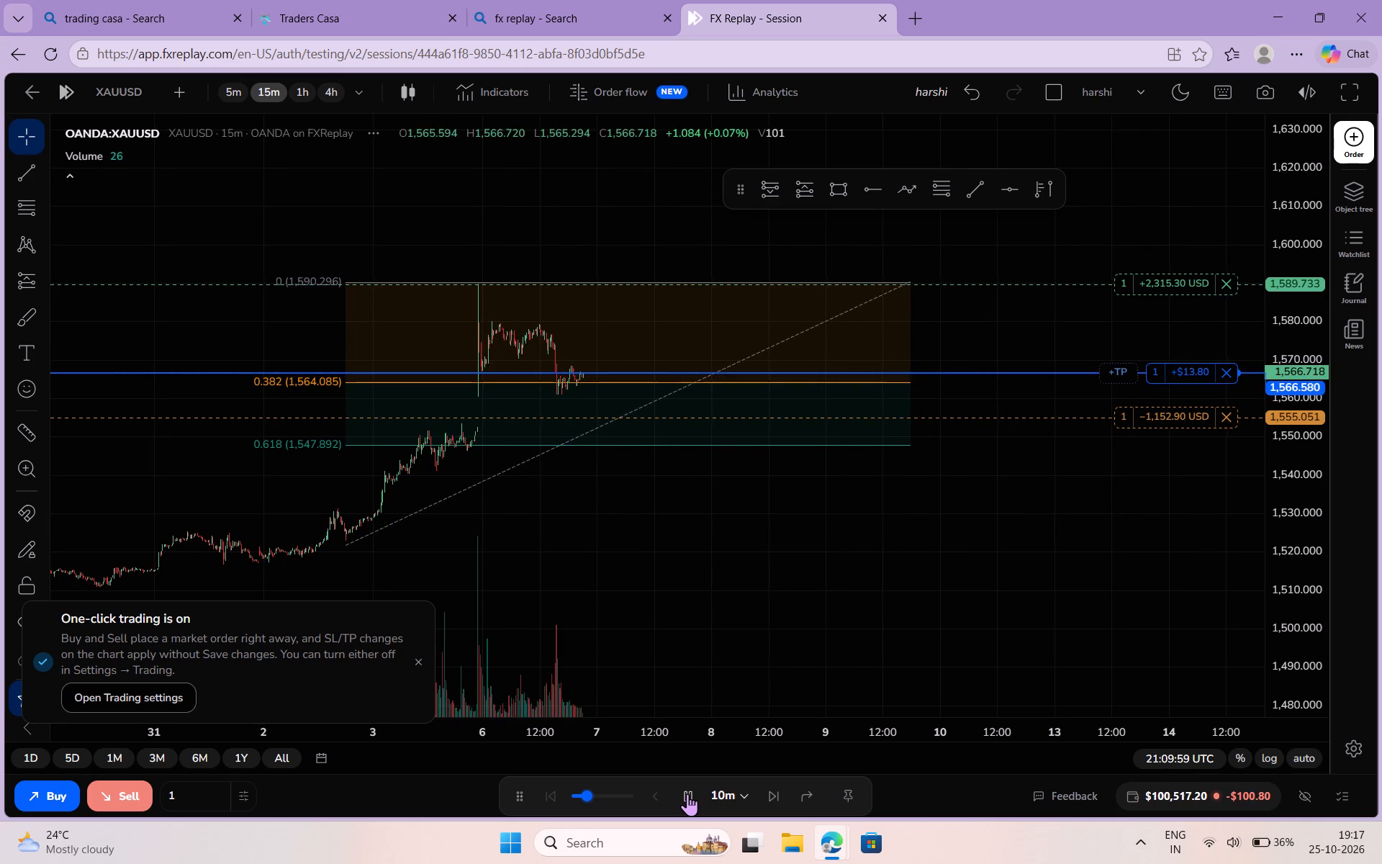
{"action": "left_click", "coordinate": [608, 791]}
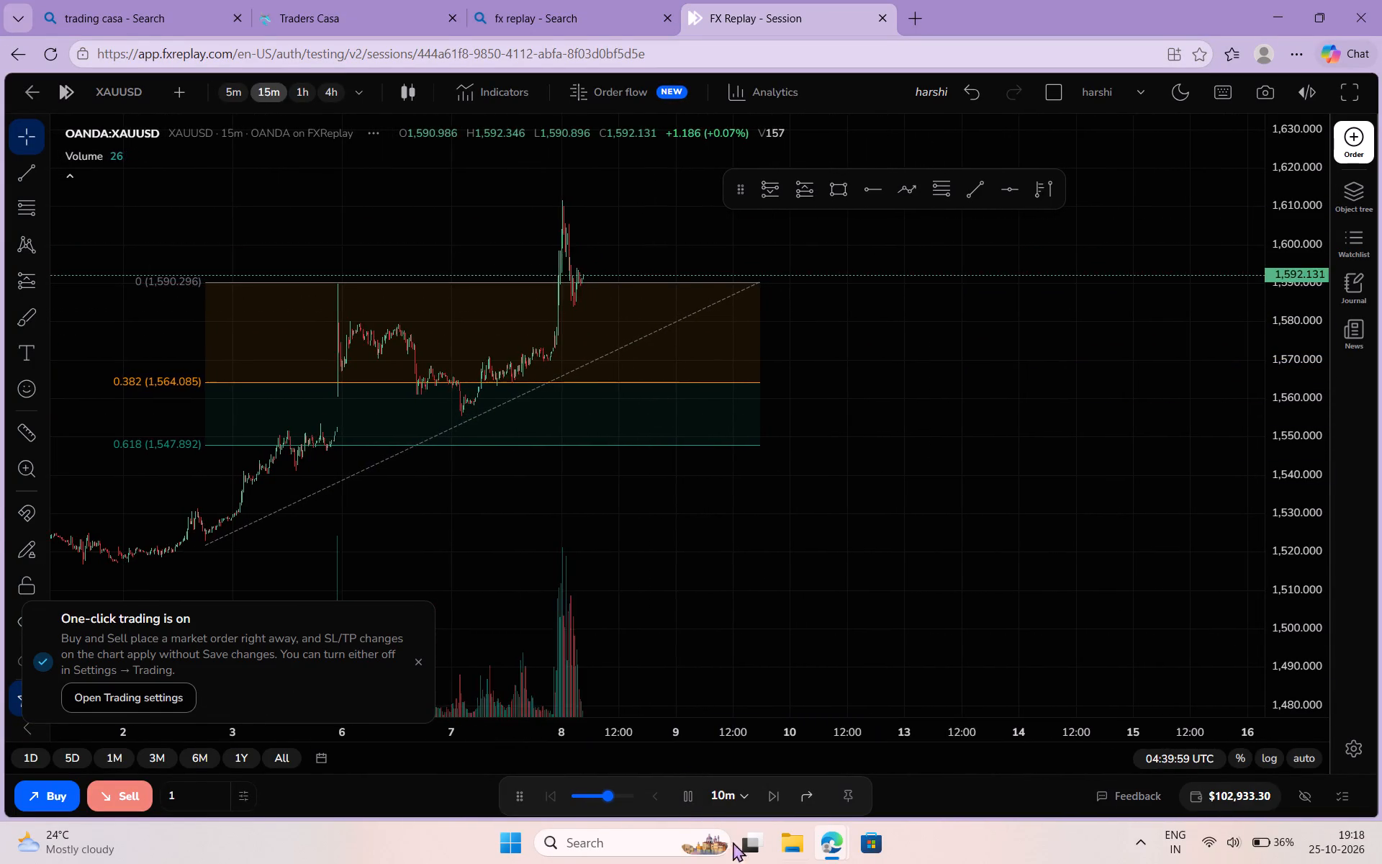
{"action": "left_click", "coordinate": [690, 801]}
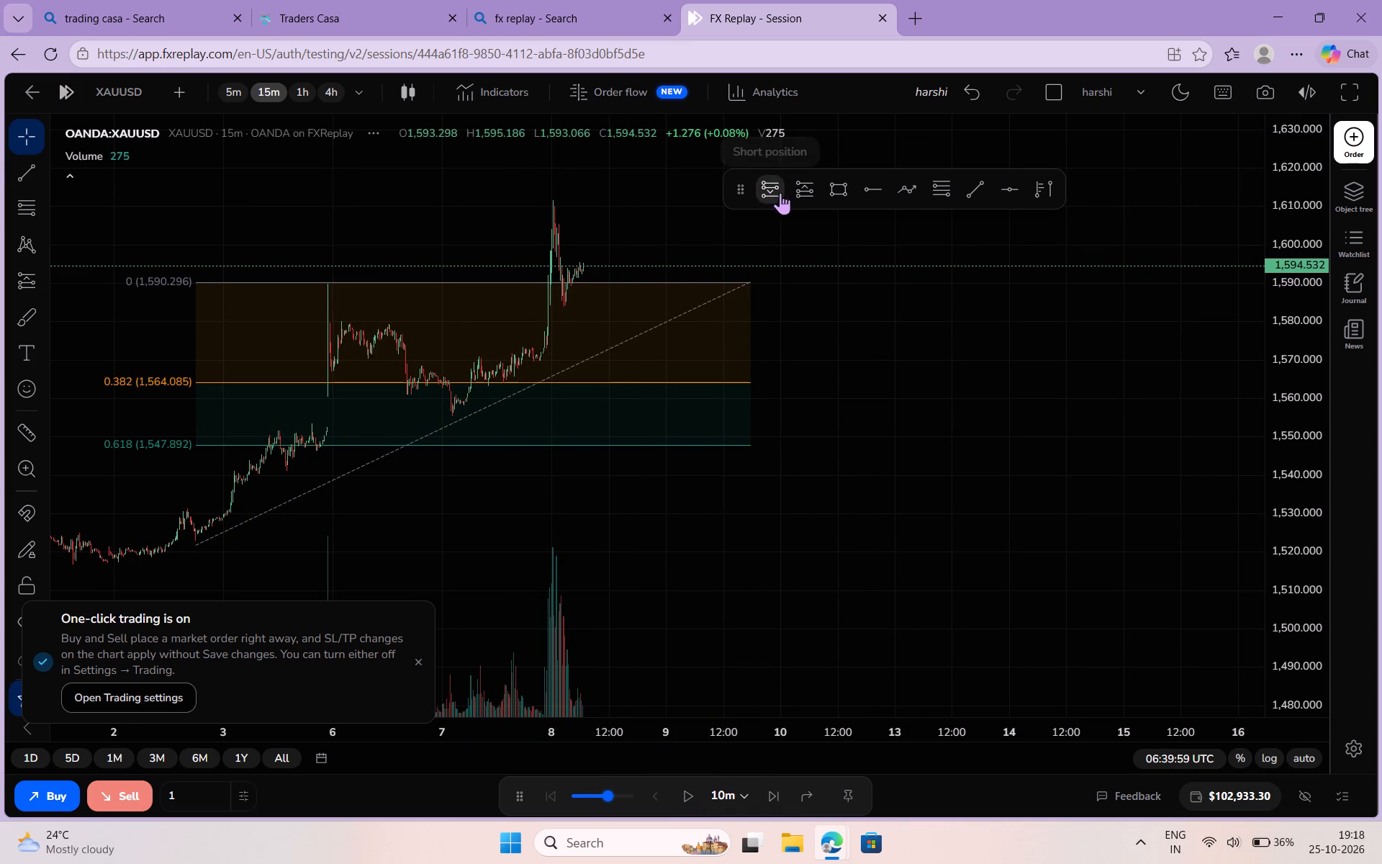
Draw a Fib retracement from the 7 Jan low at 1,555.801 up to the 8 Jan high at 1,611.855.
{"action": "left_click", "coordinate": [939, 197]}
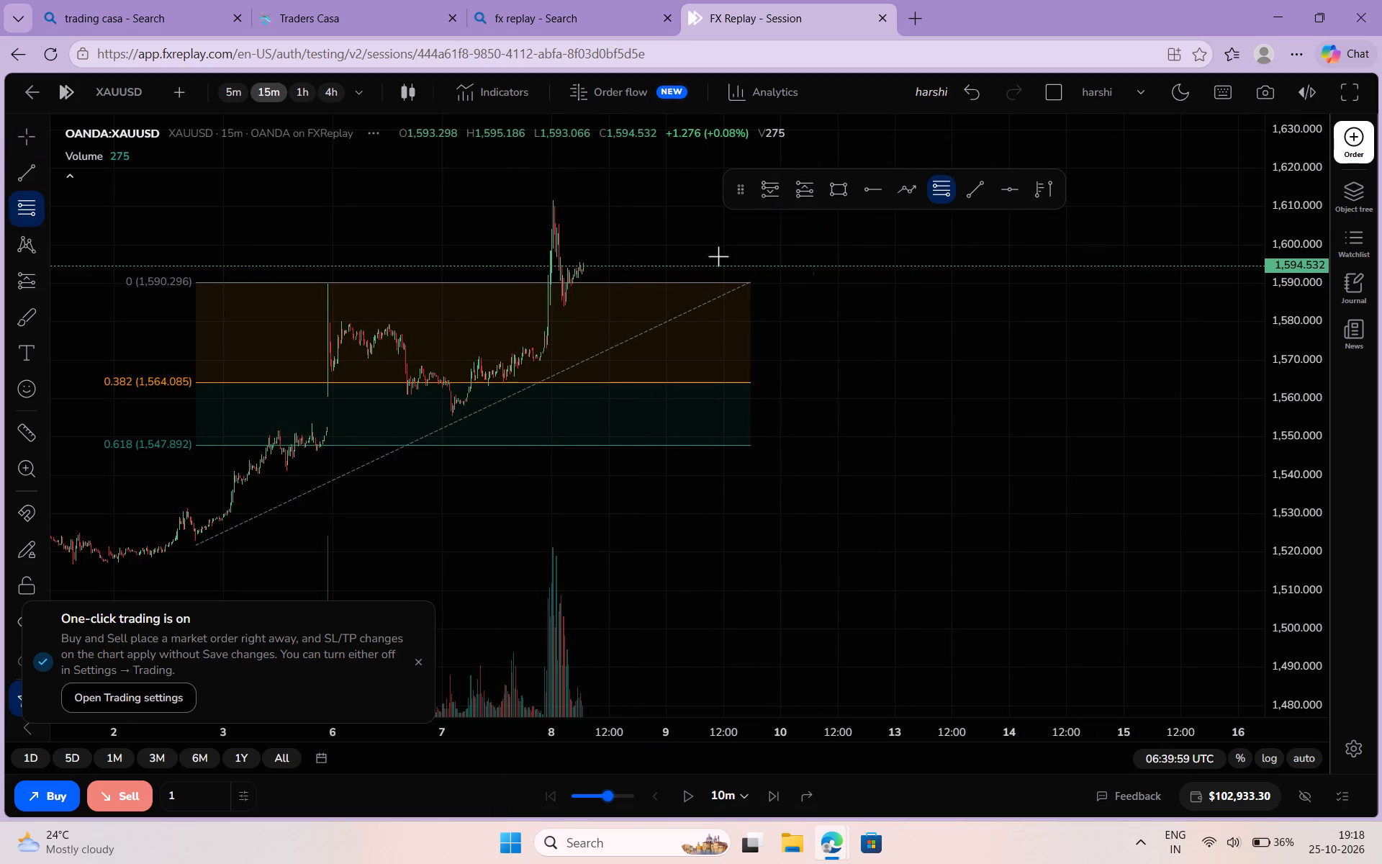
{"action": "left_click_drag", "start_coordinate": [453, 414], "coordinate": [777, 171]}
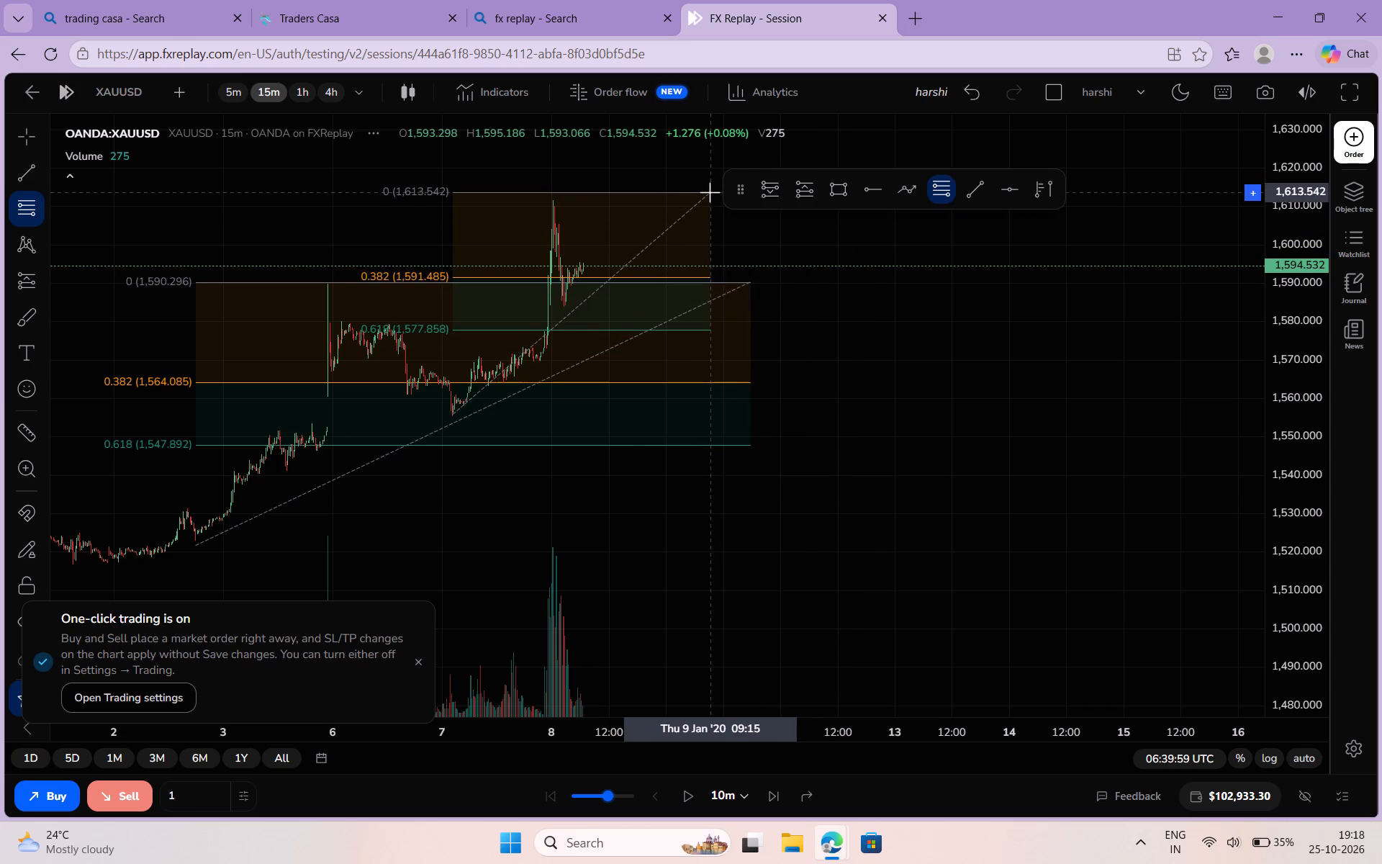
{"action": "left_click", "coordinate": [710, 199]}
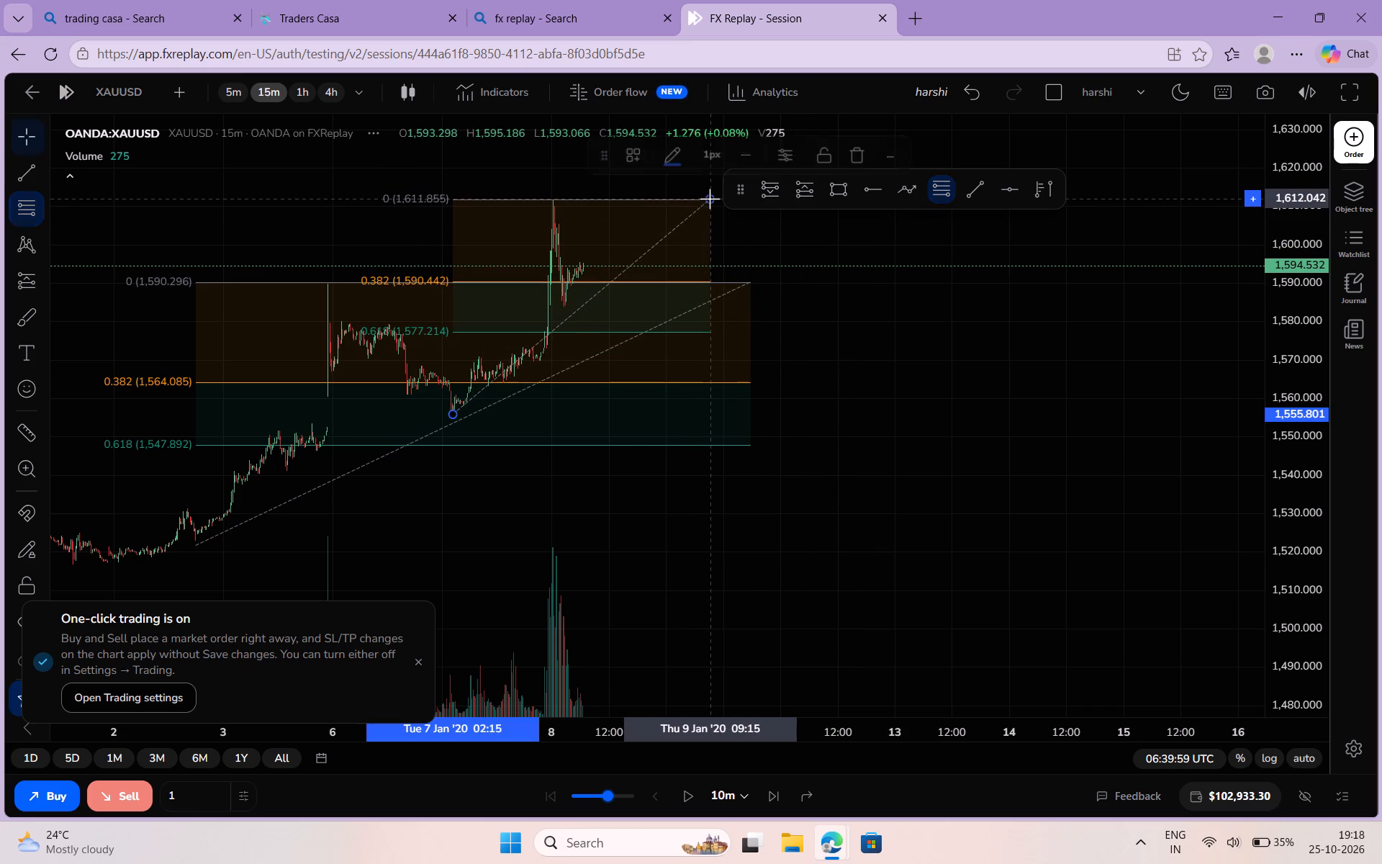
{"action": "left_click", "coordinate": [871, 235]}
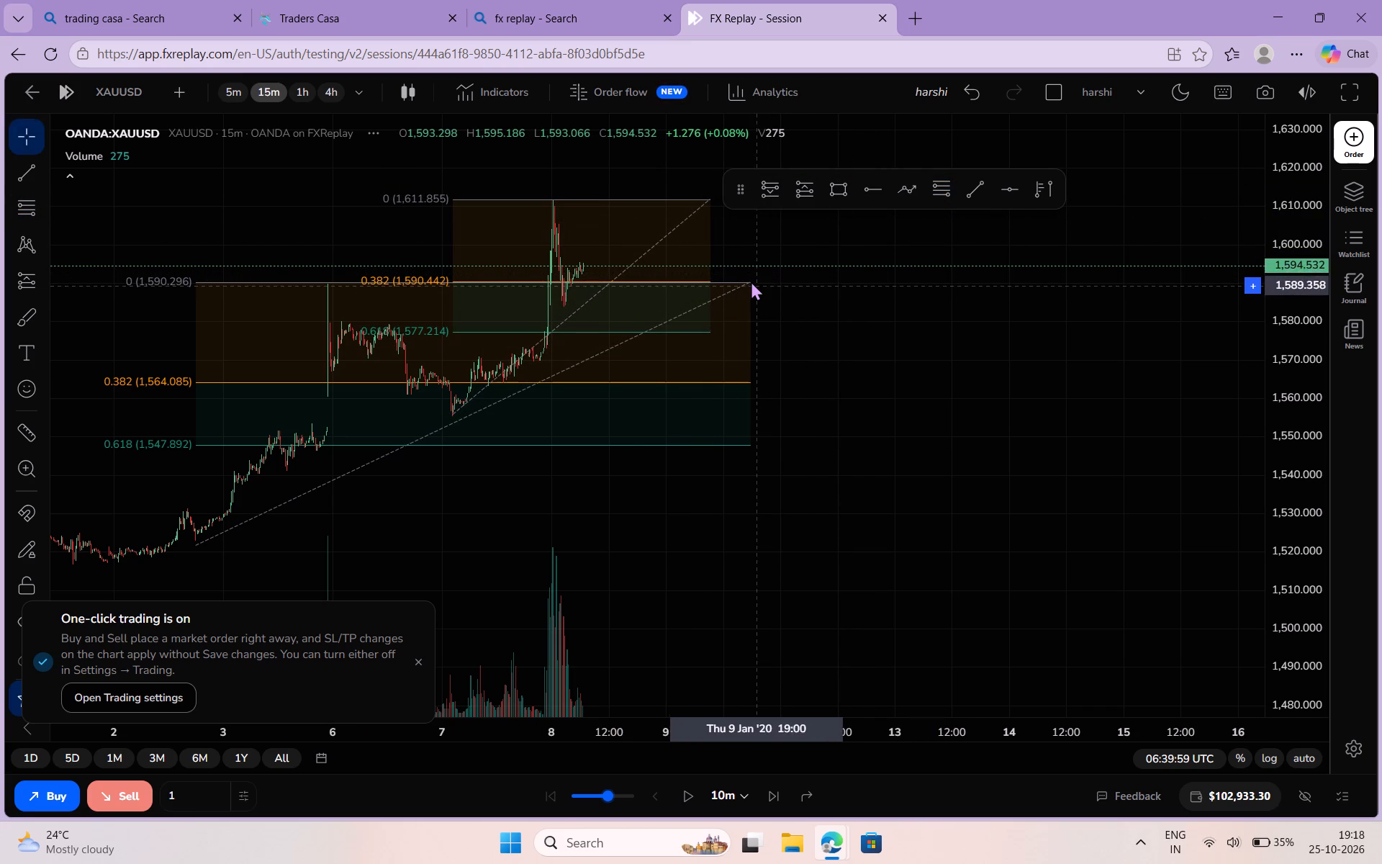
Delete the older Fib retracement whose 0 level is at 1,590.296.
{"action": "left_click", "coordinate": [749, 280]}
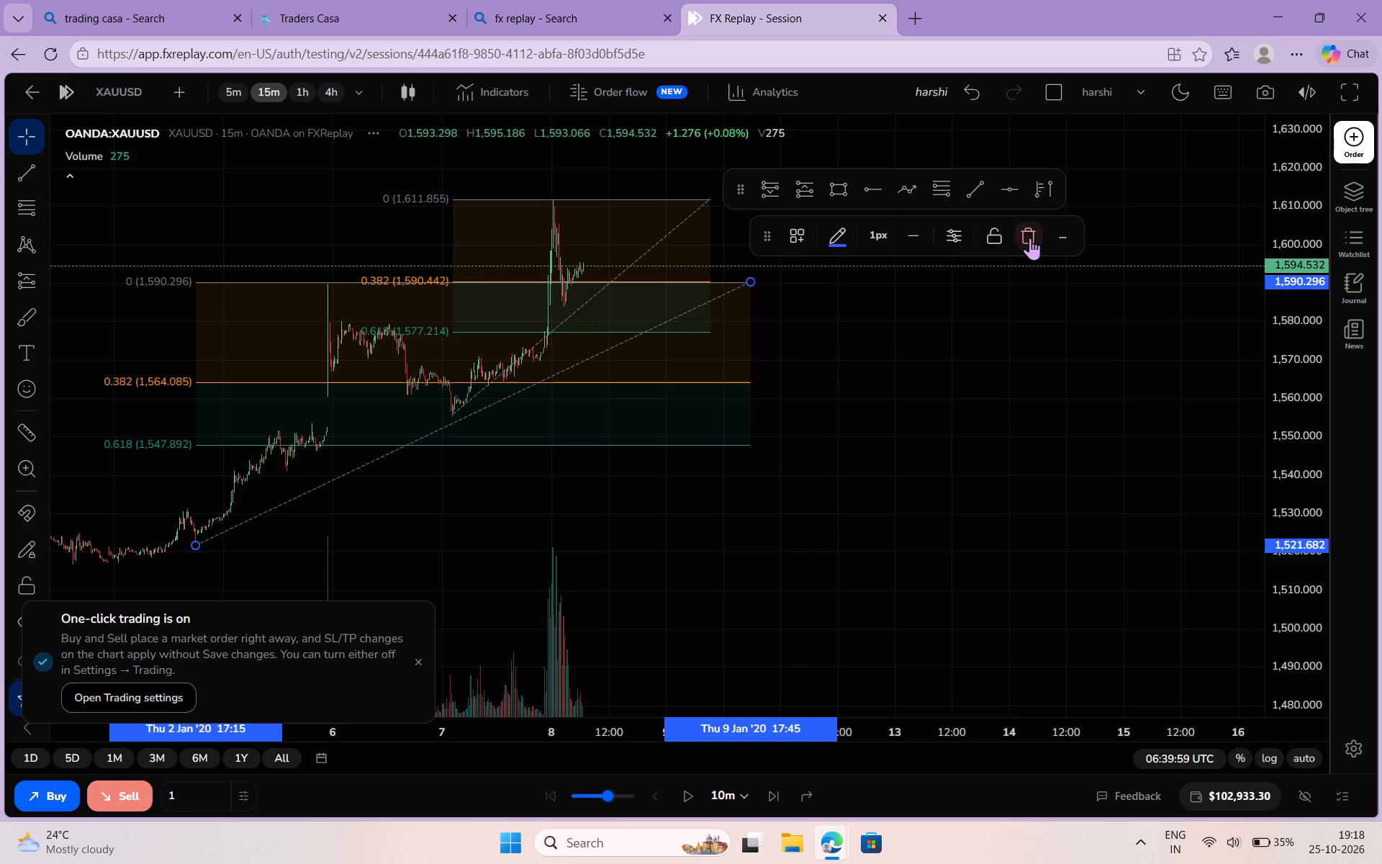
{"action": "left_click", "coordinate": [1031, 238]}
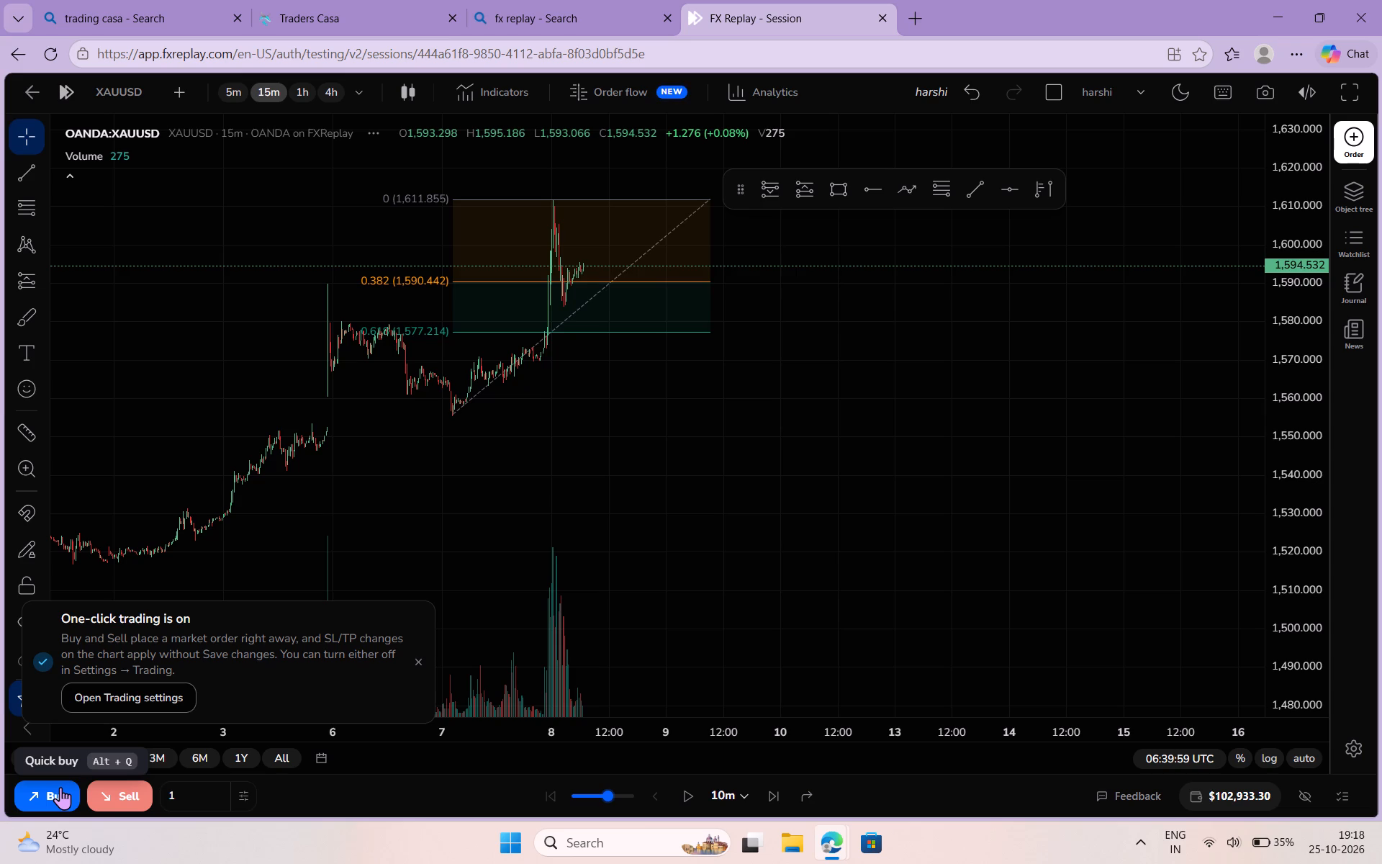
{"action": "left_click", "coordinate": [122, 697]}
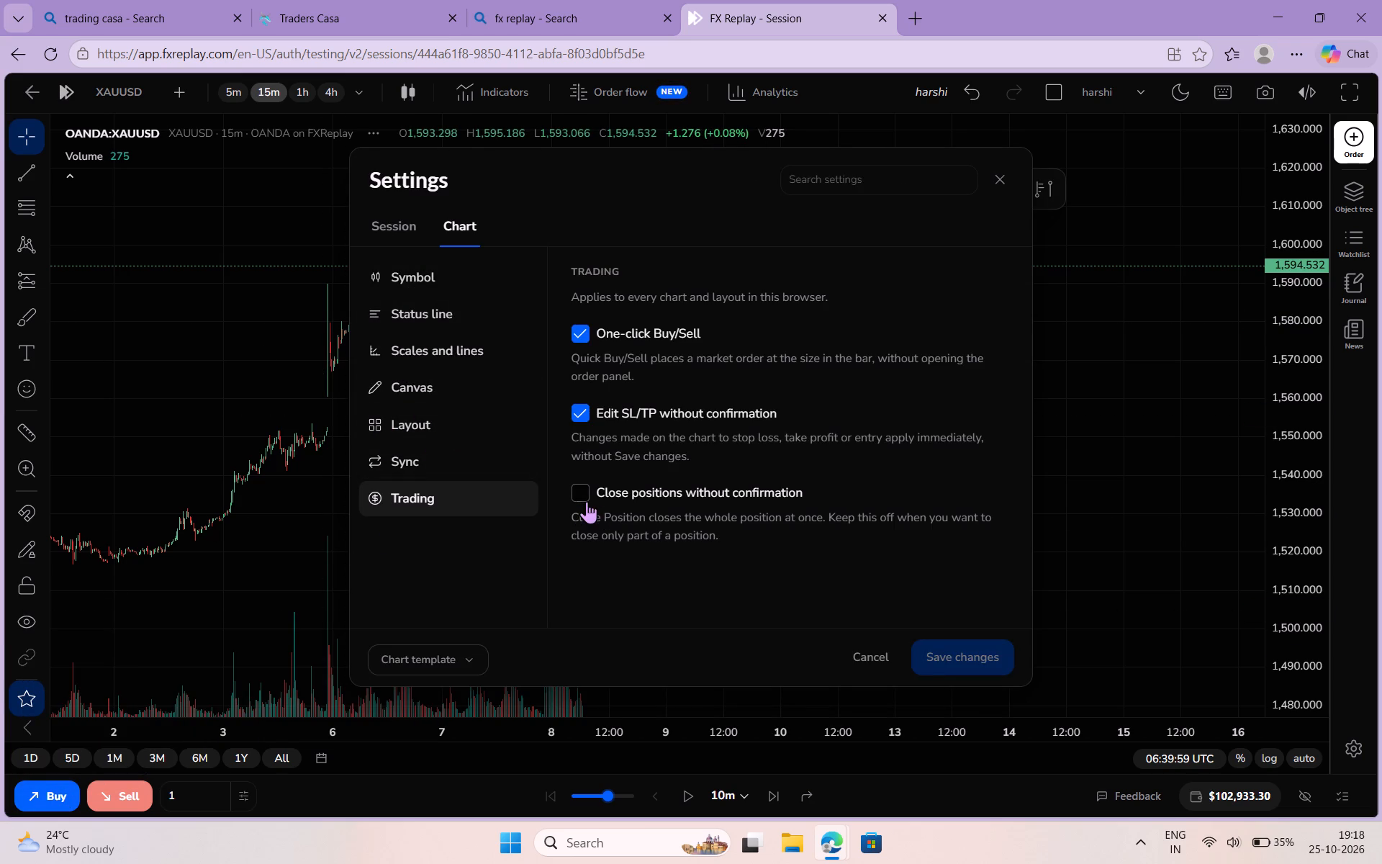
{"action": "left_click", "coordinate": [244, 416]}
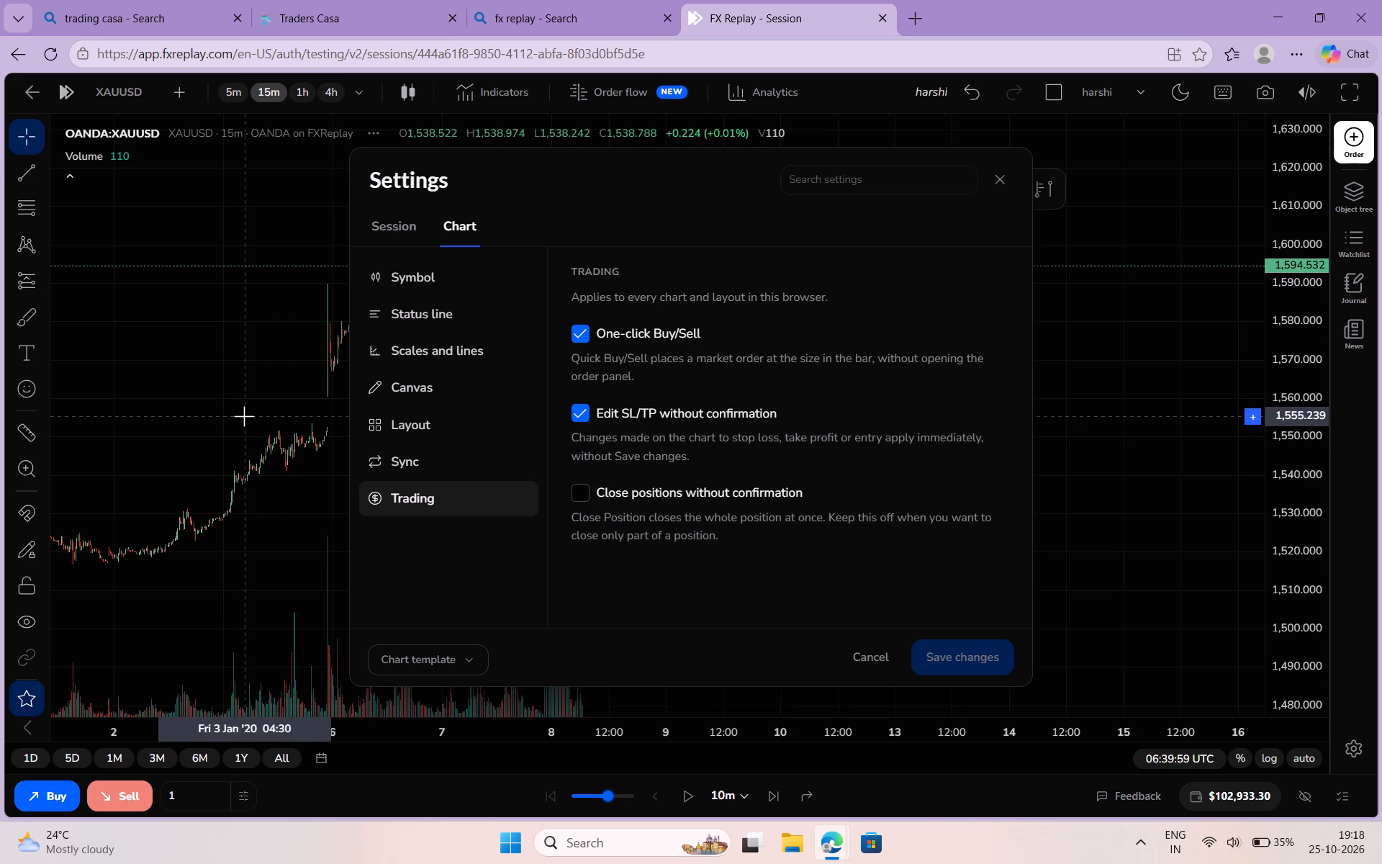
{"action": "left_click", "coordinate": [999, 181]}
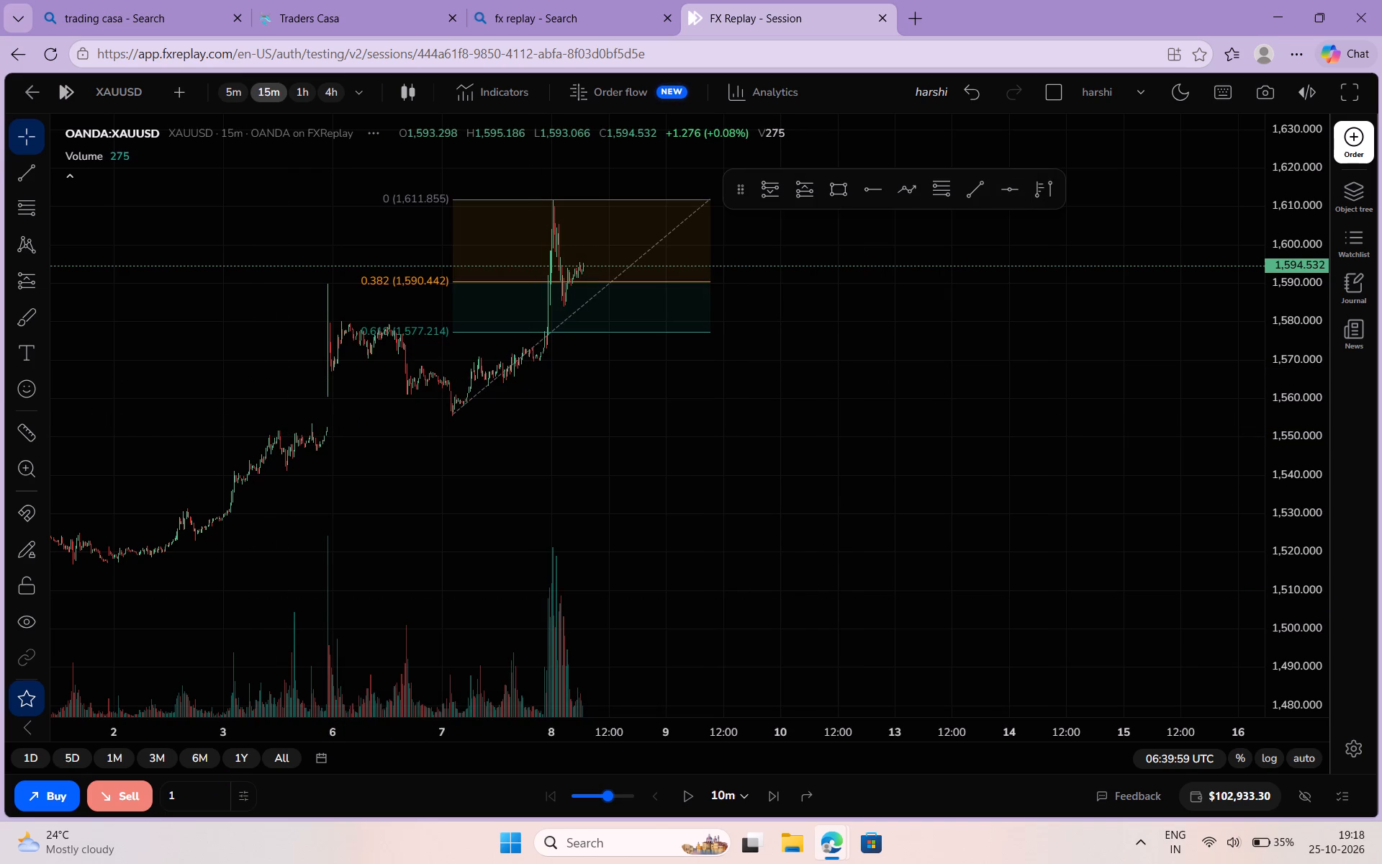
Set the order size to 0.1 and place a market buy on XAUUSD at 1,594.532.
{"action": "left_click", "coordinate": [193, 799]}
{"action": "key", "text": "BackSpace"}
{"action": "type", "text": "0."}
{"action": "key", "text": "1"}
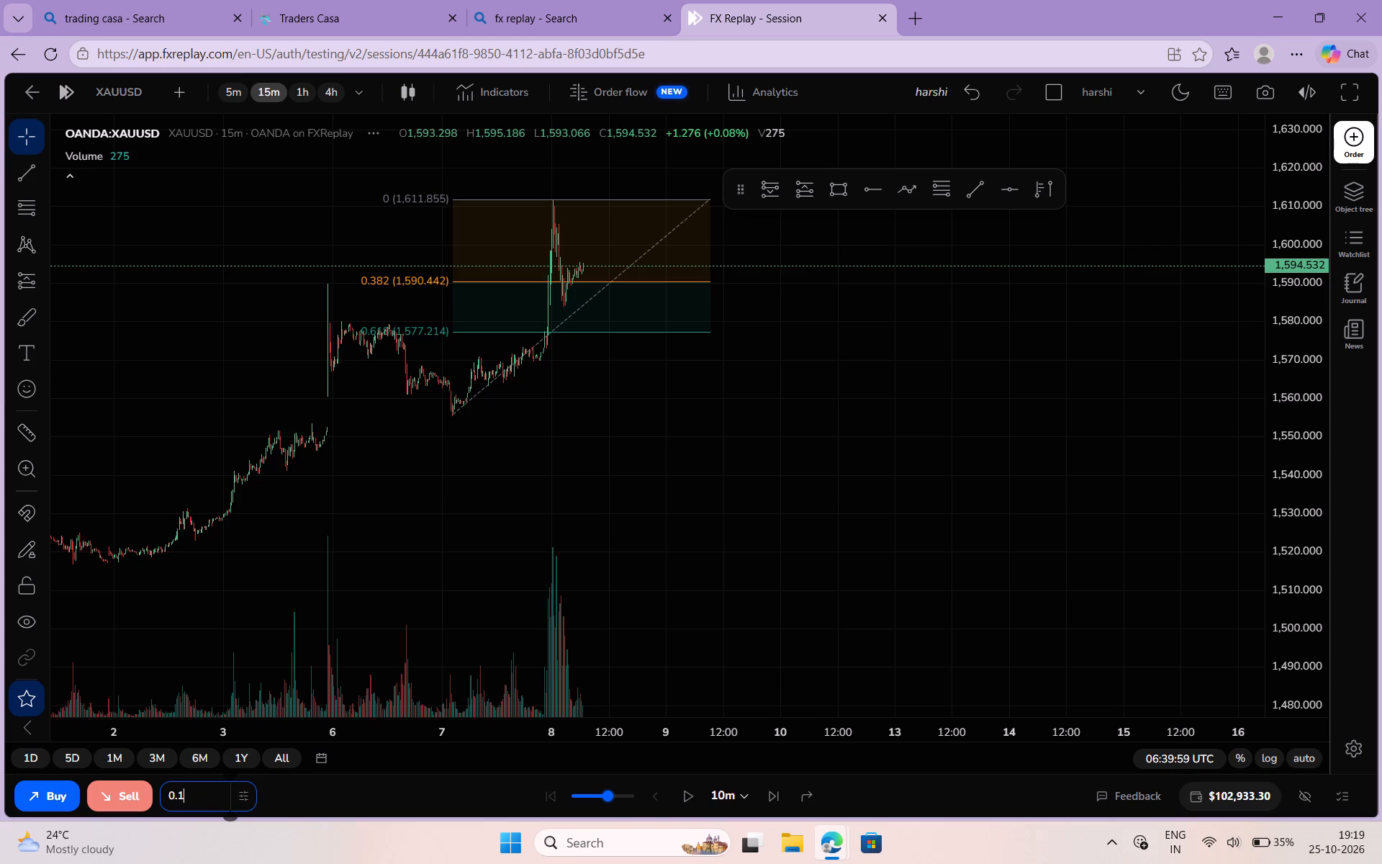
{"action": "left_click", "coordinate": [37, 804]}
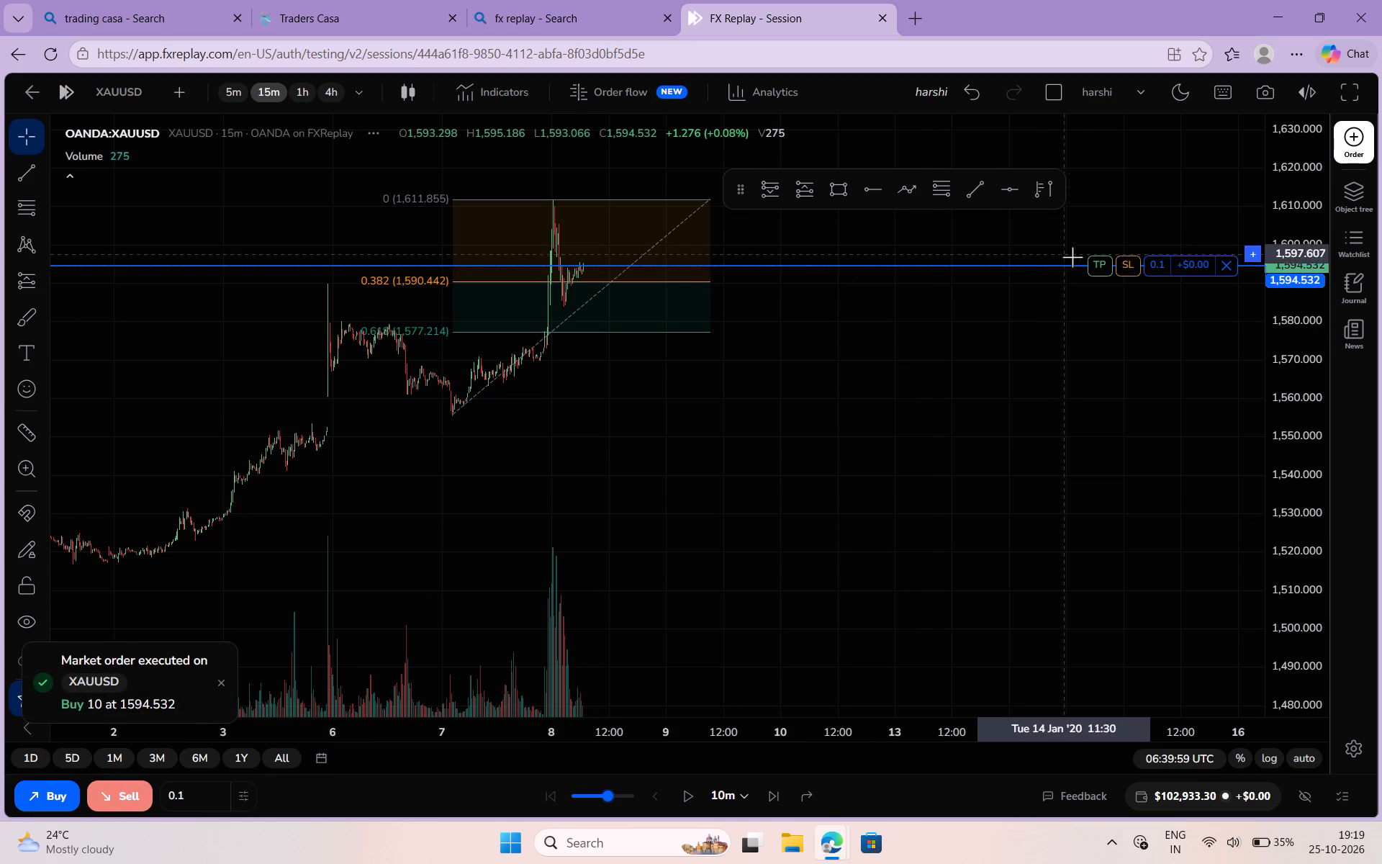
Set the buy position's take profit to 1,614.854, just above the Fib retracement's 0 level.
{"action": "left_click_drag", "start_coordinate": [1098, 261], "coordinate": [1123, 183]}
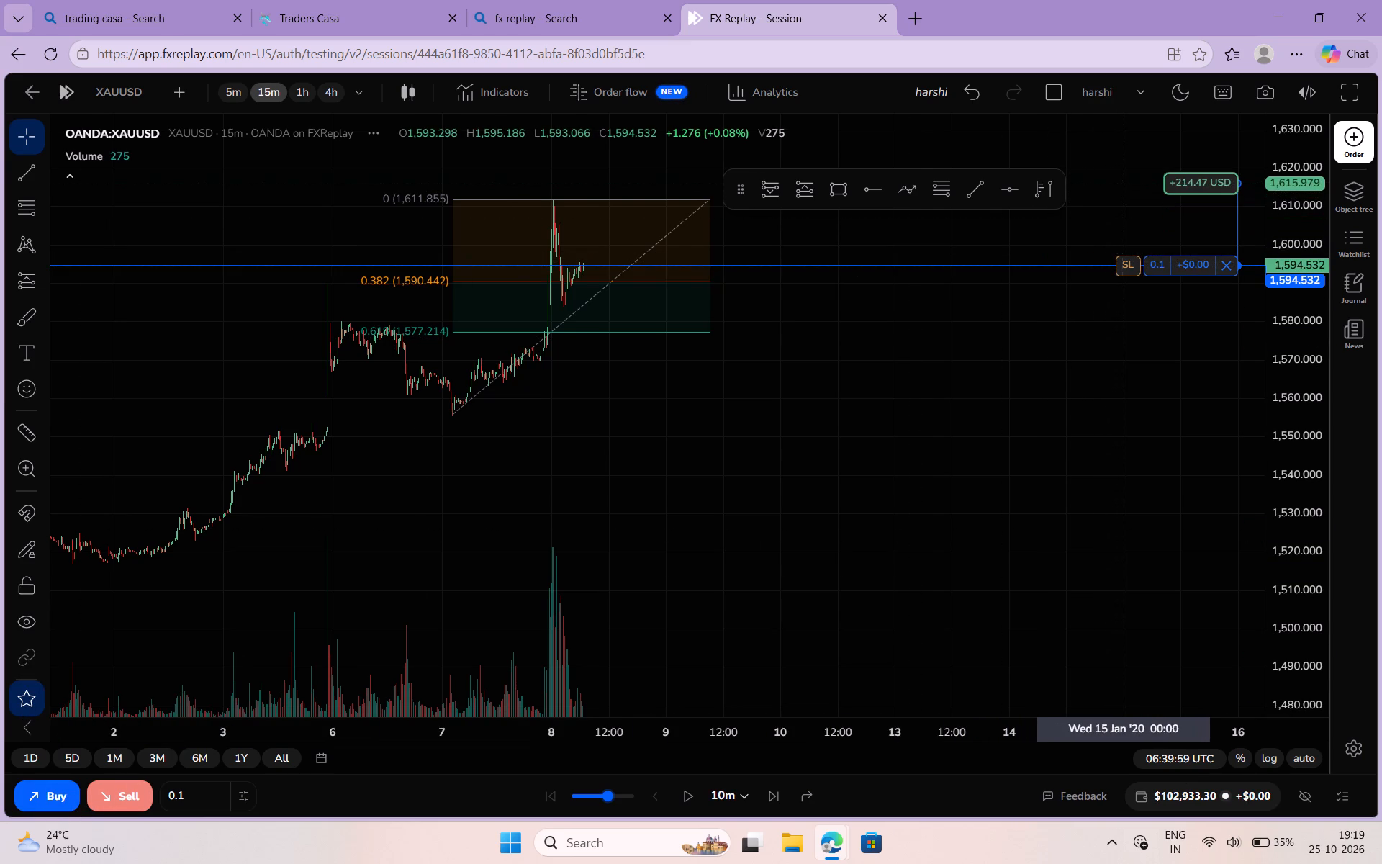
{"action": "left_click_drag", "start_coordinate": [1123, 183], "coordinate": [1115, 186]}
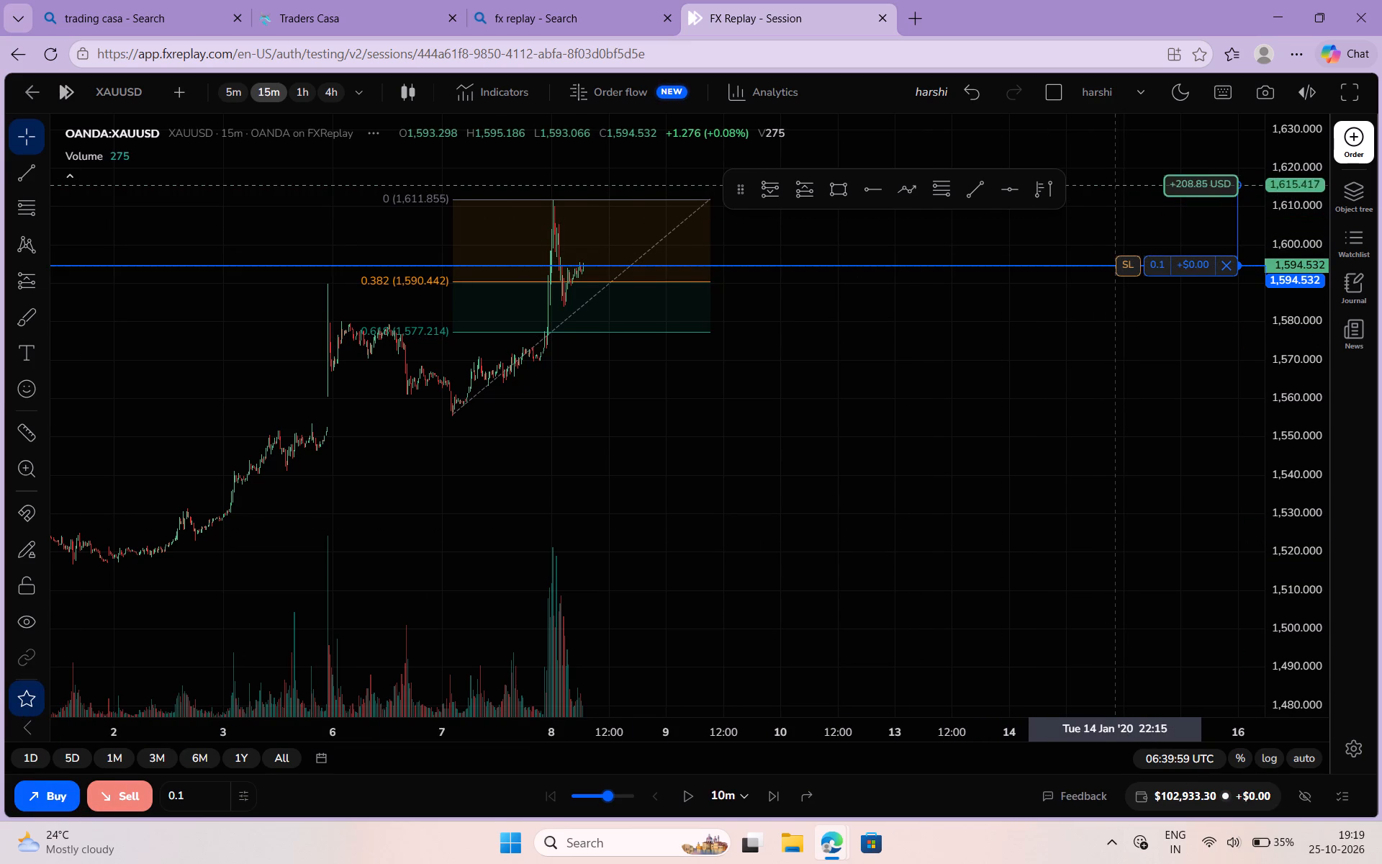
{"action": "left_click_drag", "start_coordinate": [1115, 186], "coordinate": [1115, 187]}
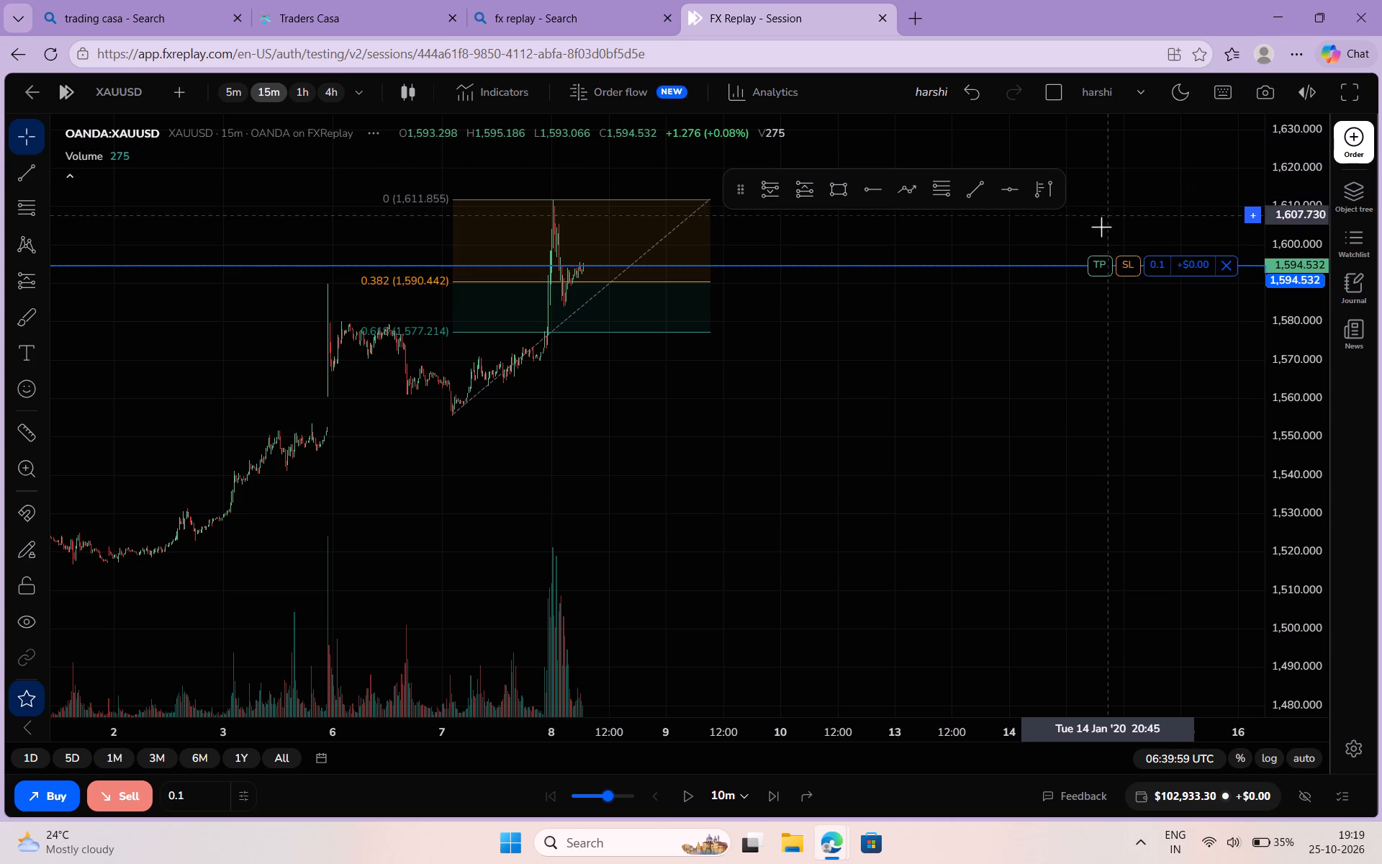
{"action": "left_click", "coordinate": [1102, 263]}
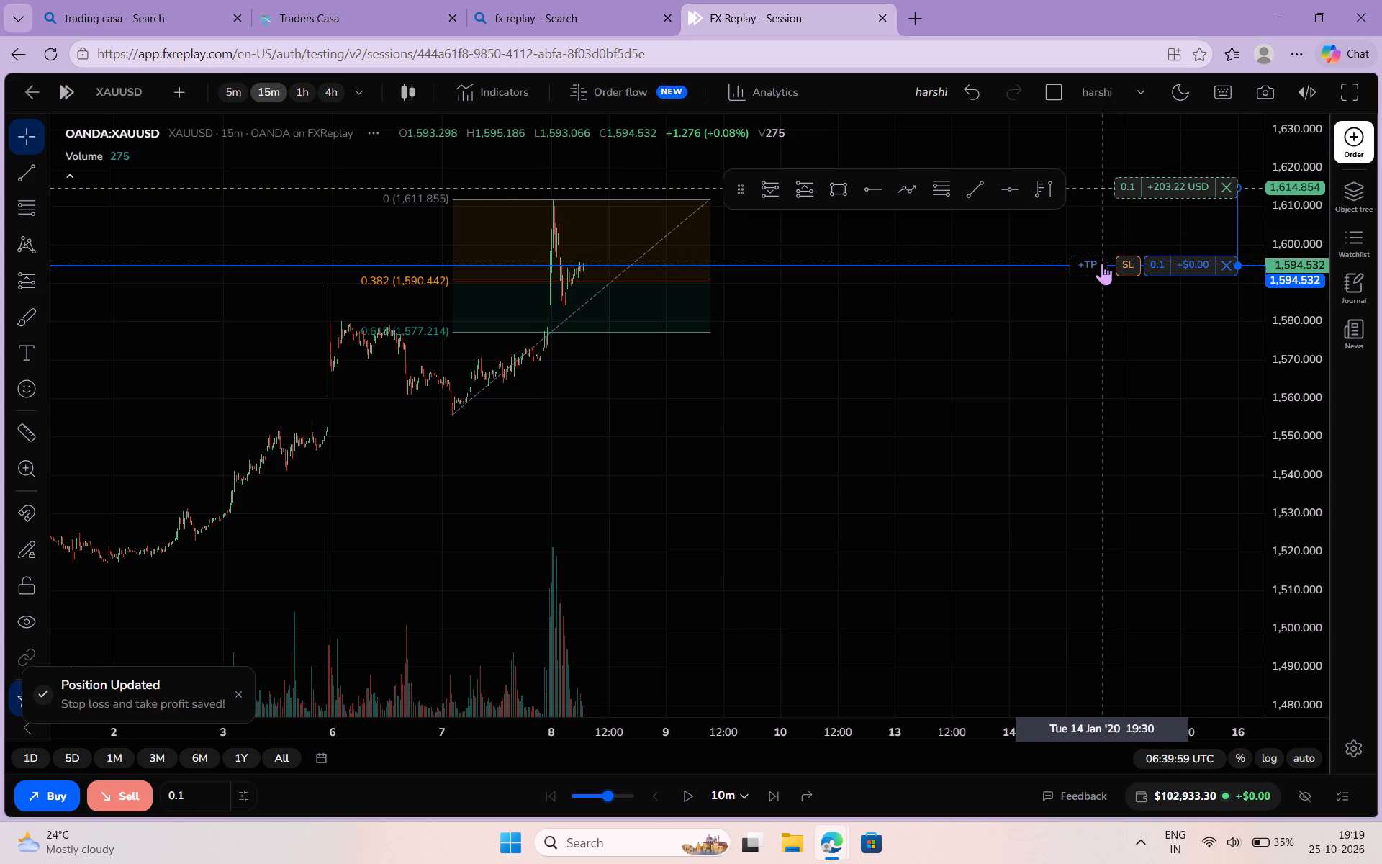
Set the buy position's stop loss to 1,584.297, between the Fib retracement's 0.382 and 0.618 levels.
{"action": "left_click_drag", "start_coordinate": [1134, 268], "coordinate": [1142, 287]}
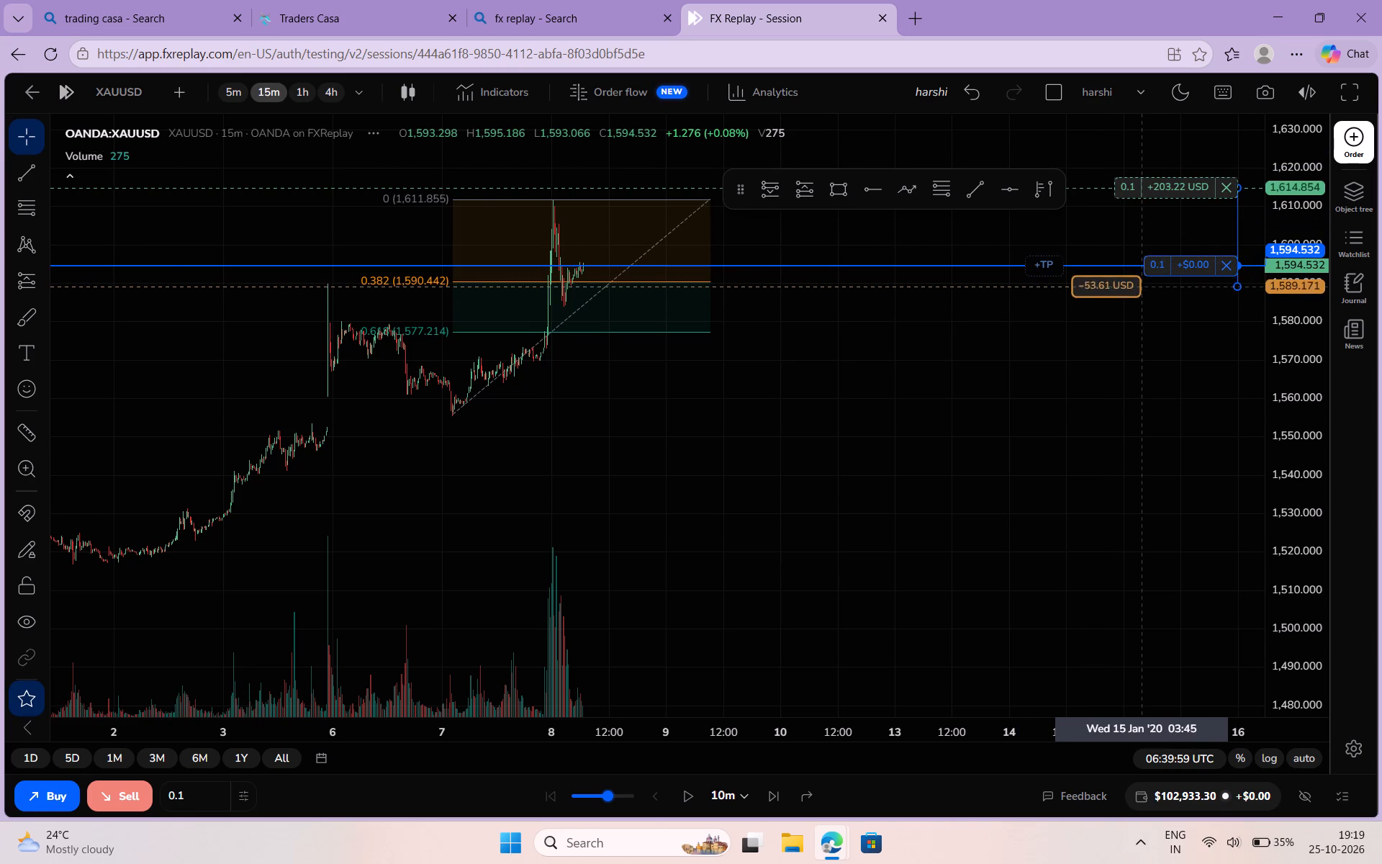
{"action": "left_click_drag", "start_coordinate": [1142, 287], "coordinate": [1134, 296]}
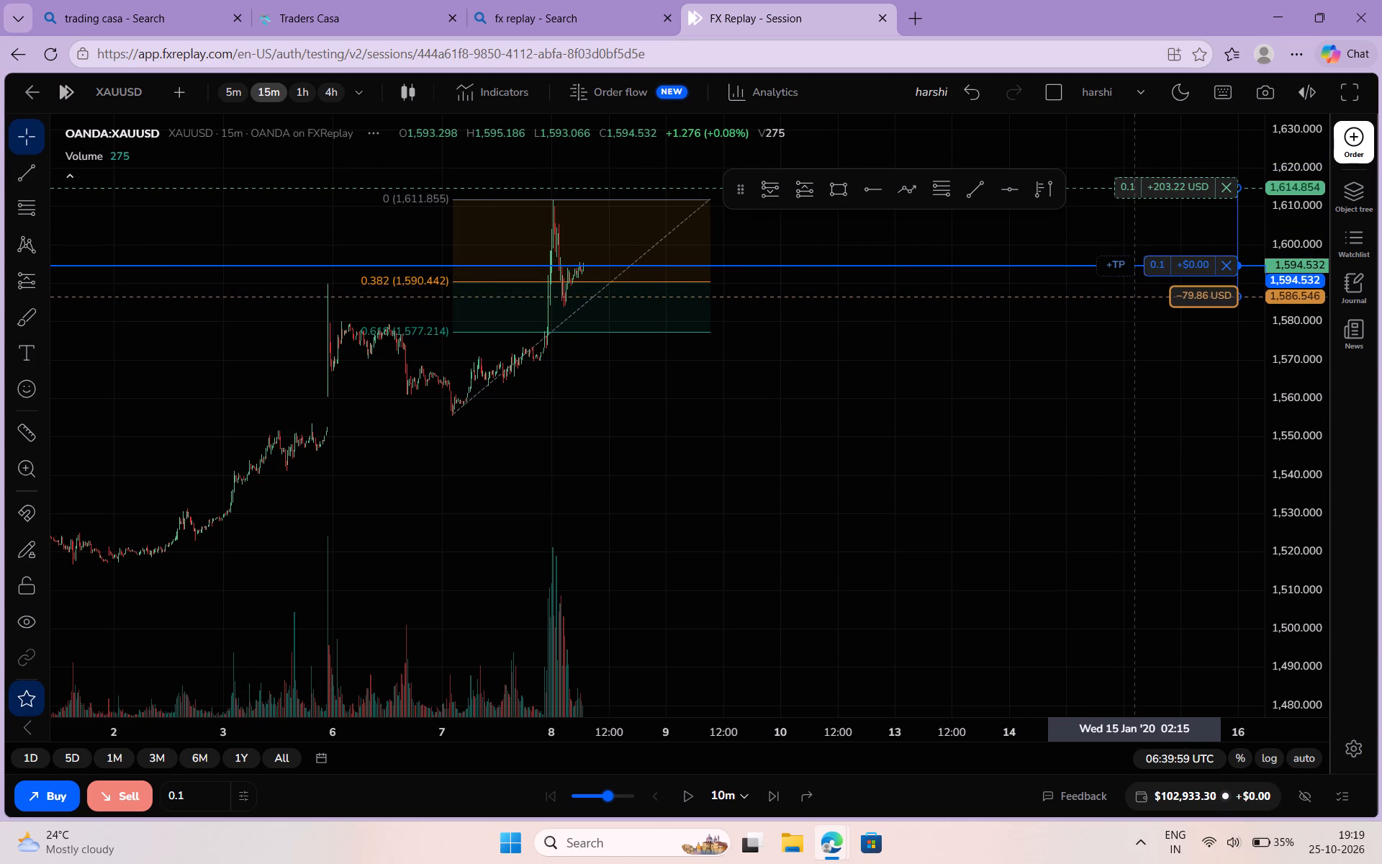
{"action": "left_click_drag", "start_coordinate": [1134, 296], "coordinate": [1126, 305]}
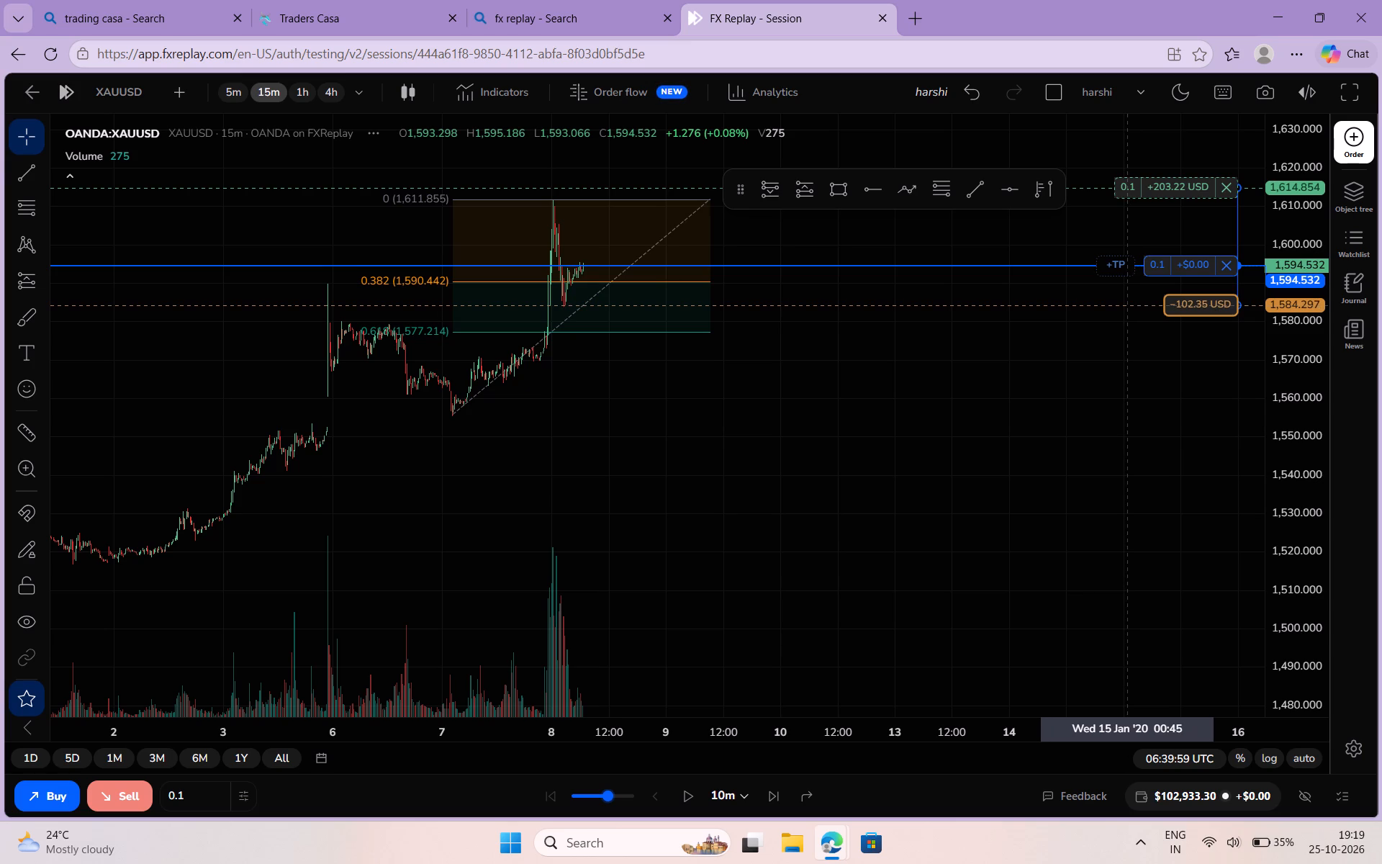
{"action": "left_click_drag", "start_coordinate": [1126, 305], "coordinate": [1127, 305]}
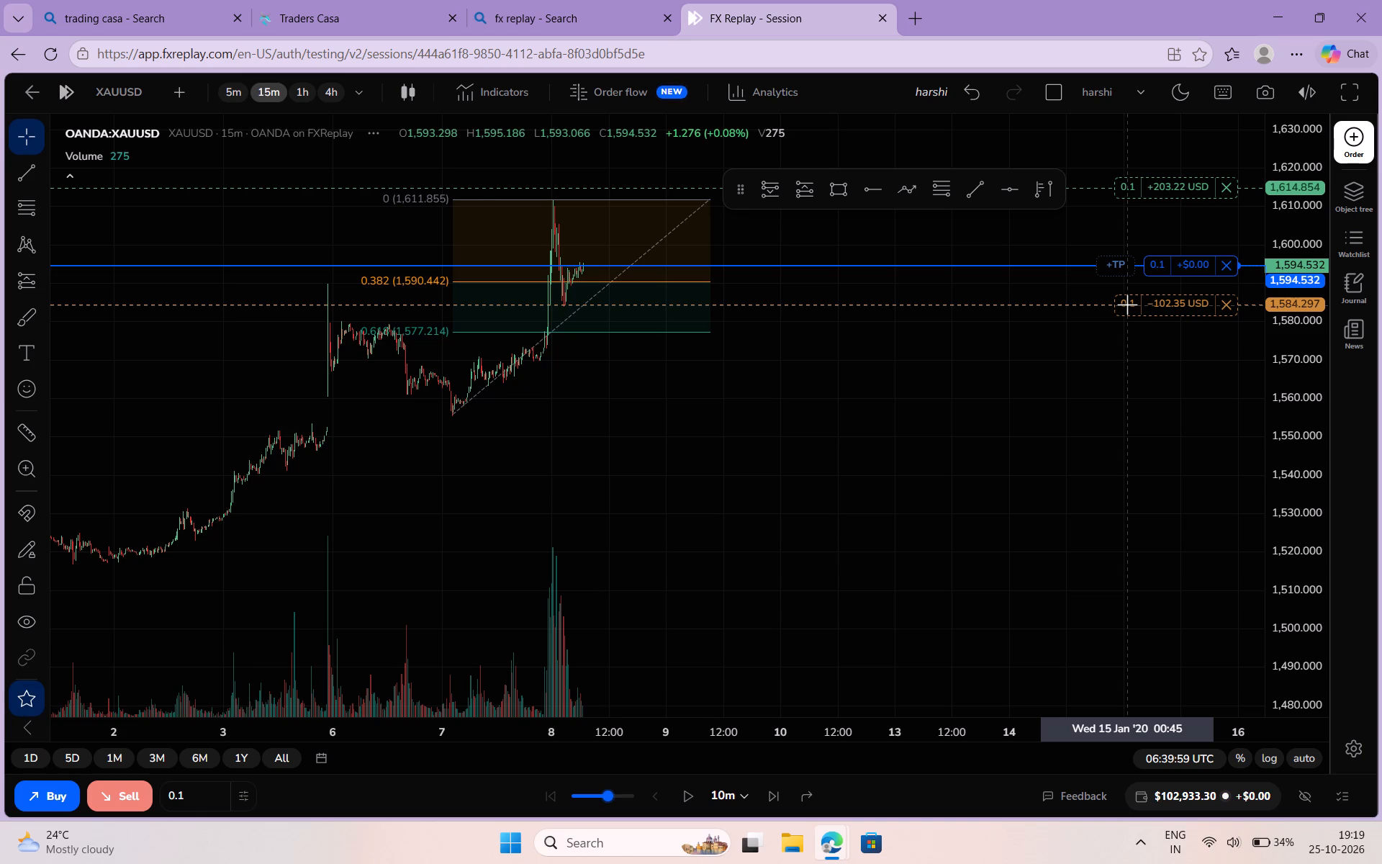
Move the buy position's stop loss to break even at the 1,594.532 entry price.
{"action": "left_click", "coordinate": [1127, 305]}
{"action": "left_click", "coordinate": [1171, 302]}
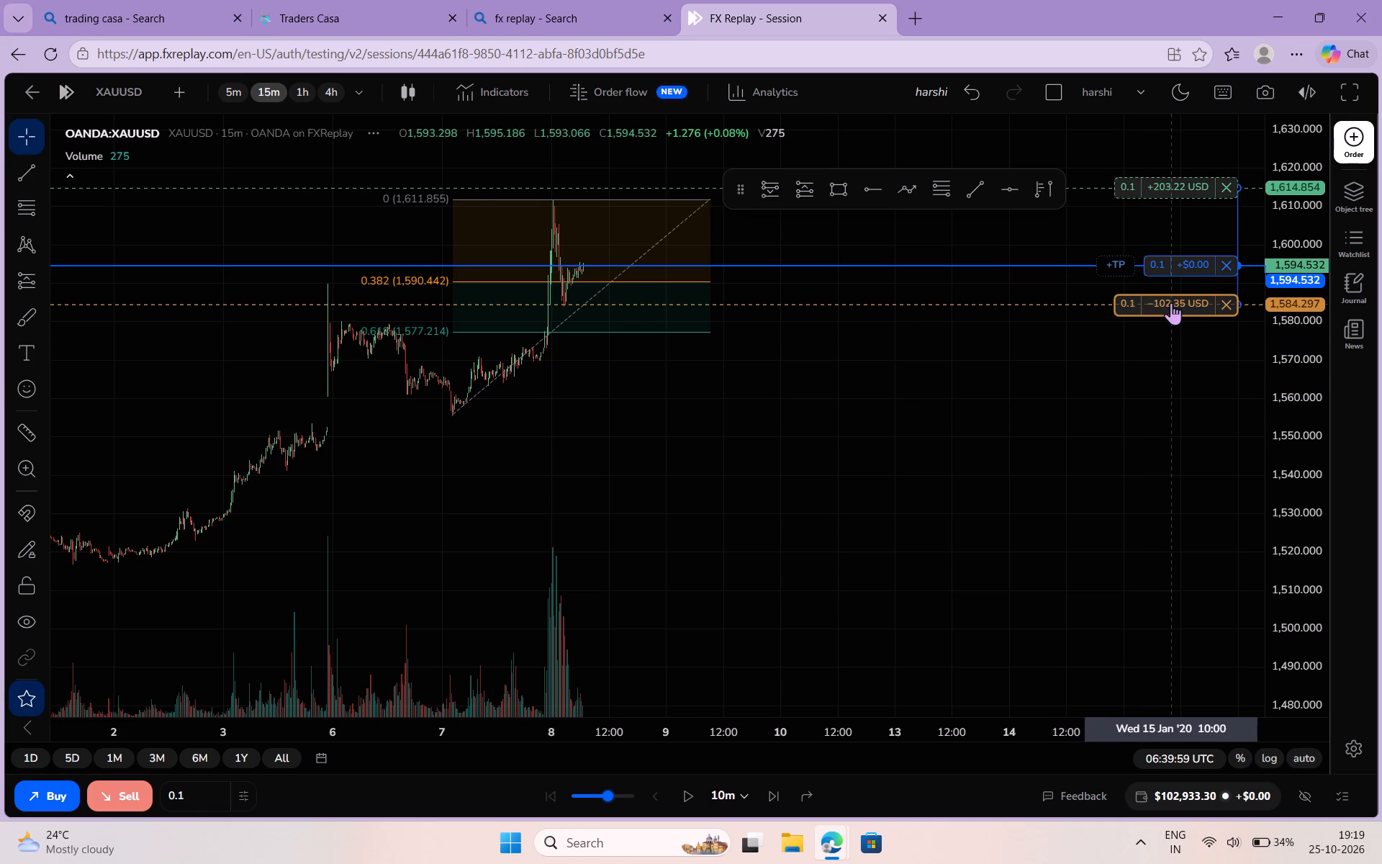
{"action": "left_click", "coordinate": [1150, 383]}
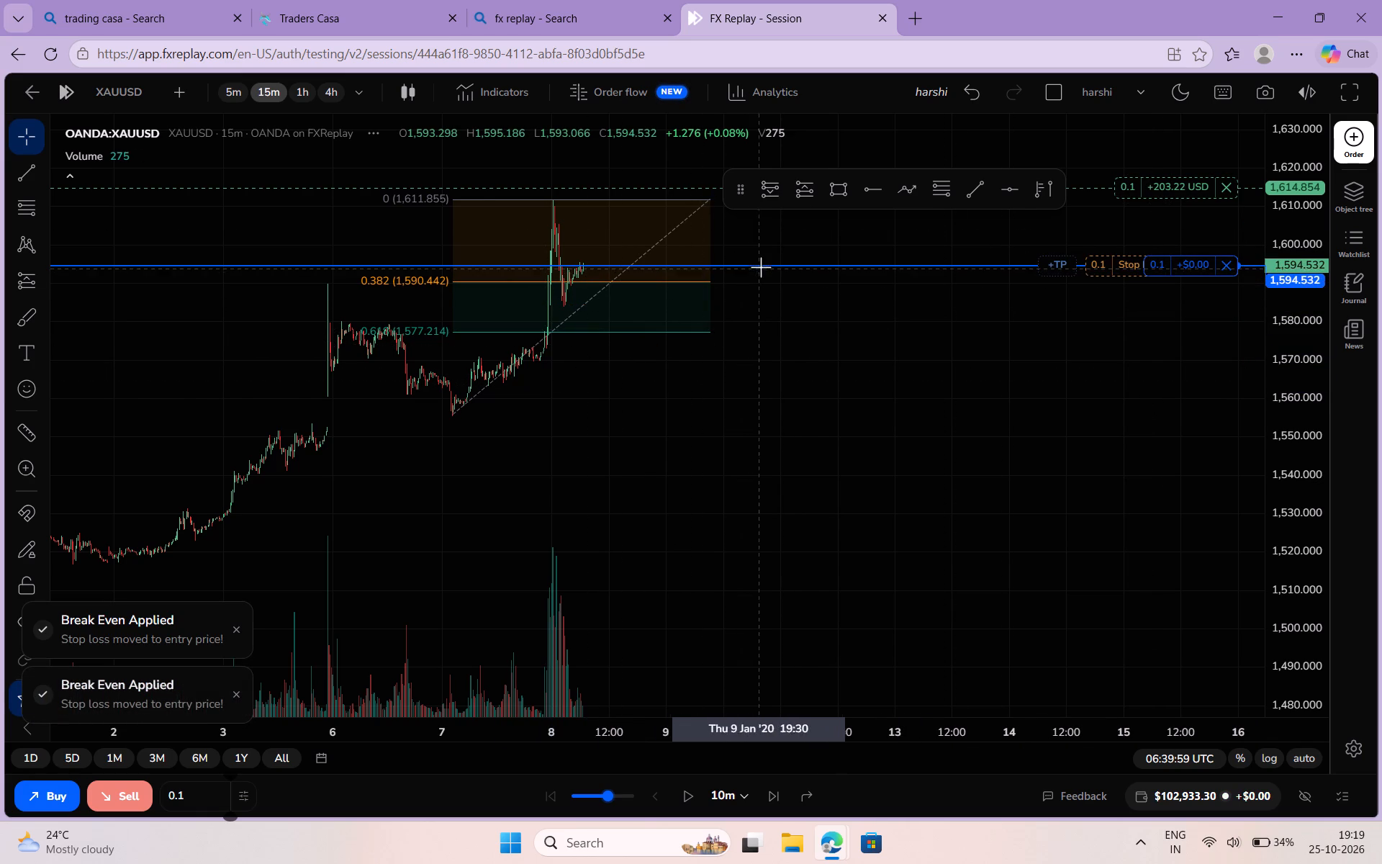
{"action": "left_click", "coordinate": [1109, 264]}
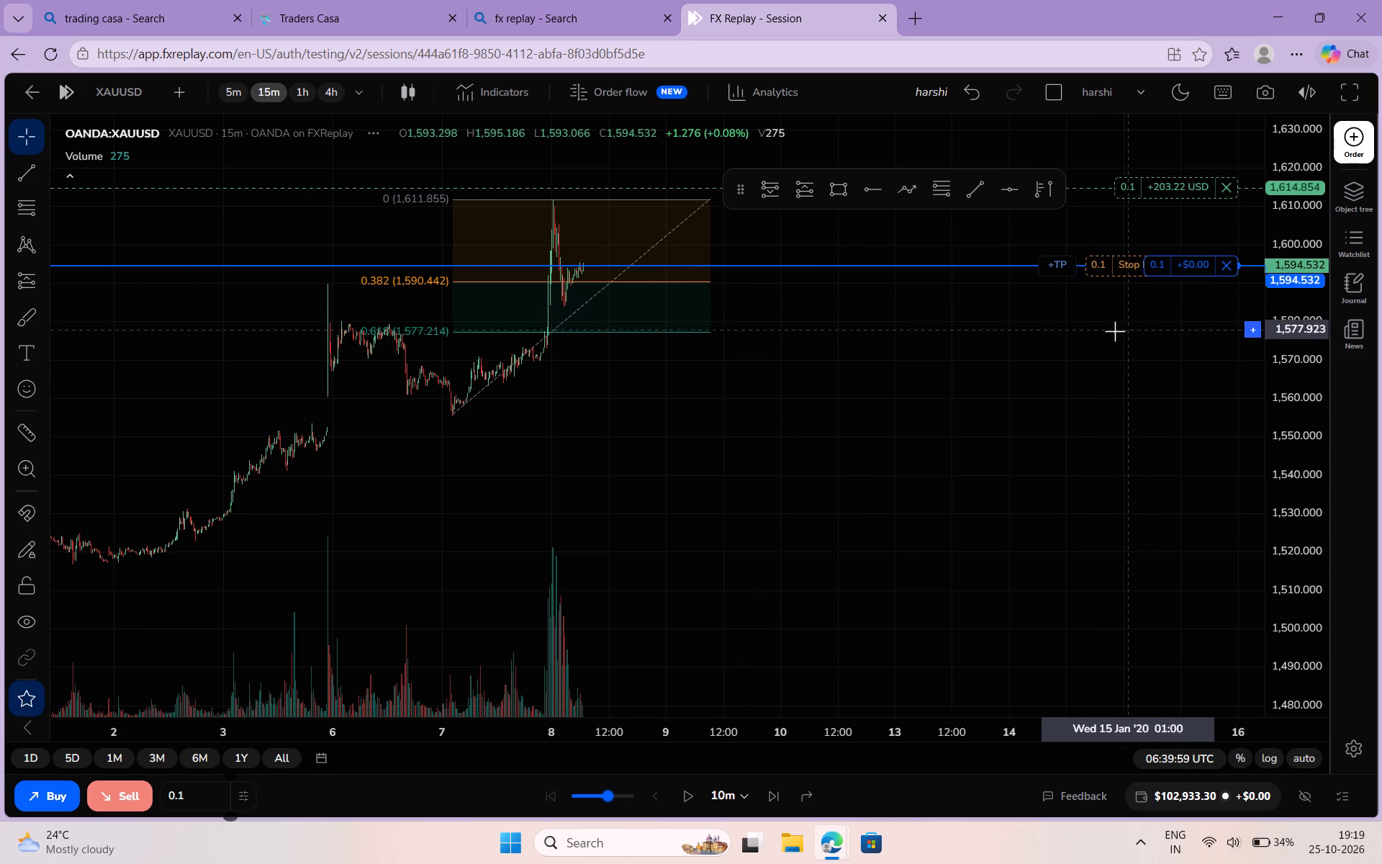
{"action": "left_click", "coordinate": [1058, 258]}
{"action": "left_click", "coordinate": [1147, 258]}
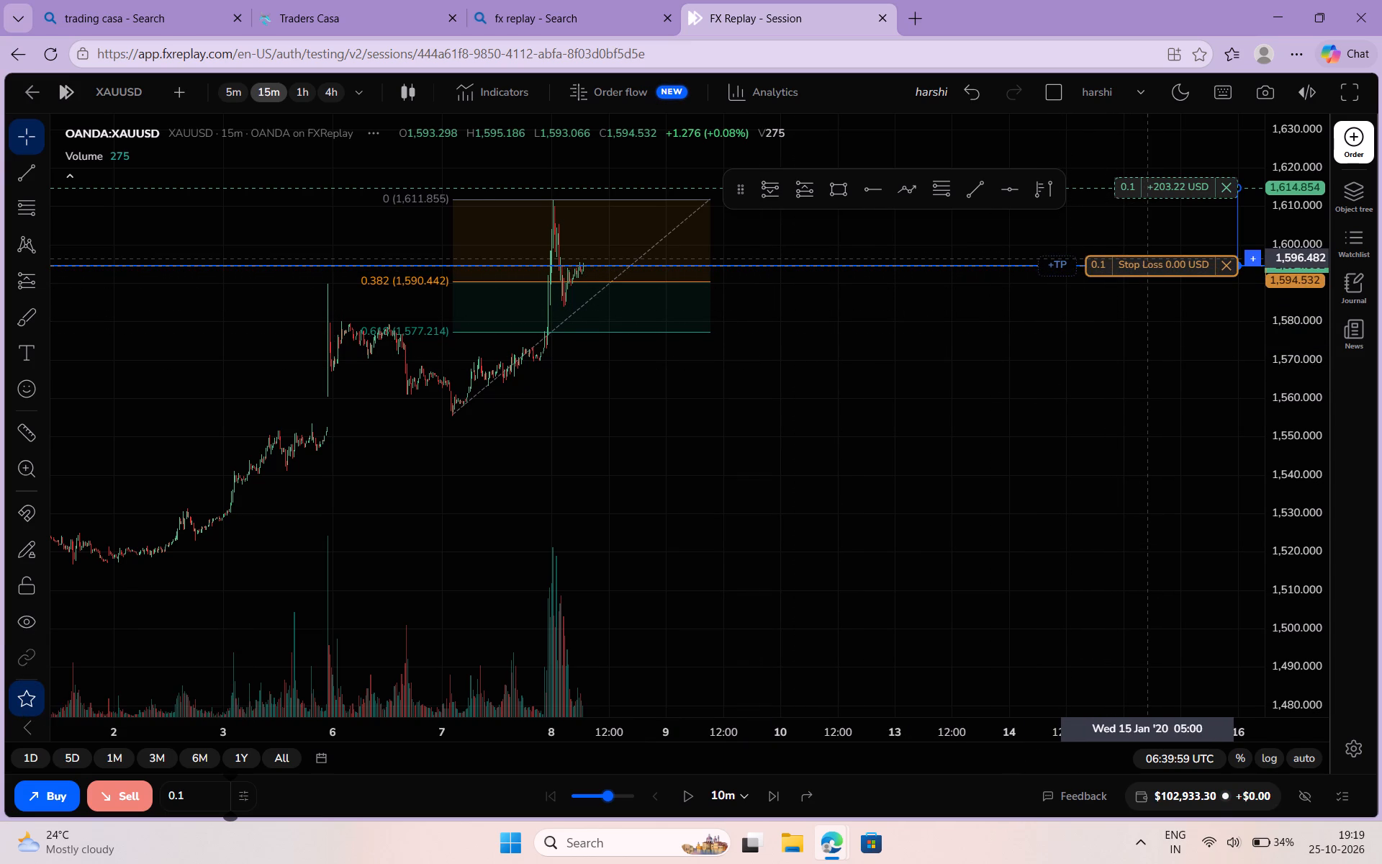
Set the buy position's stop loss to 1,583.172, between the Fib retracement's 0.382 and 0.618 levels.
{"action": "left_click", "coordinate": [1127, 262]}
{"action": "left_click_drag", "start_coordinate": [1127, 262], "coordinate": [1113, 283]}
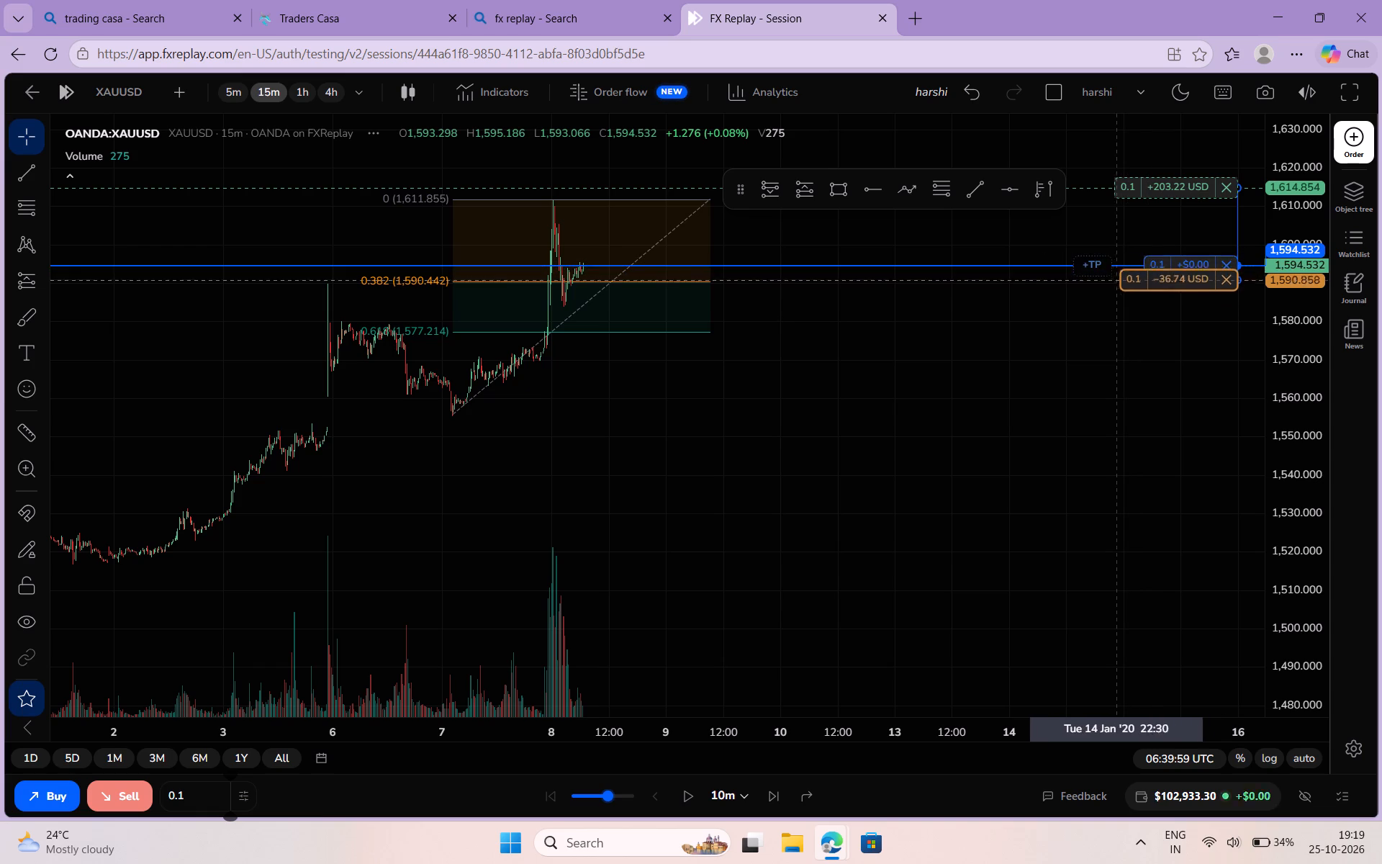
{"action": "left_click_drag", "start_coordinate": [1113, 283], "coordinate": [1127, 308]}
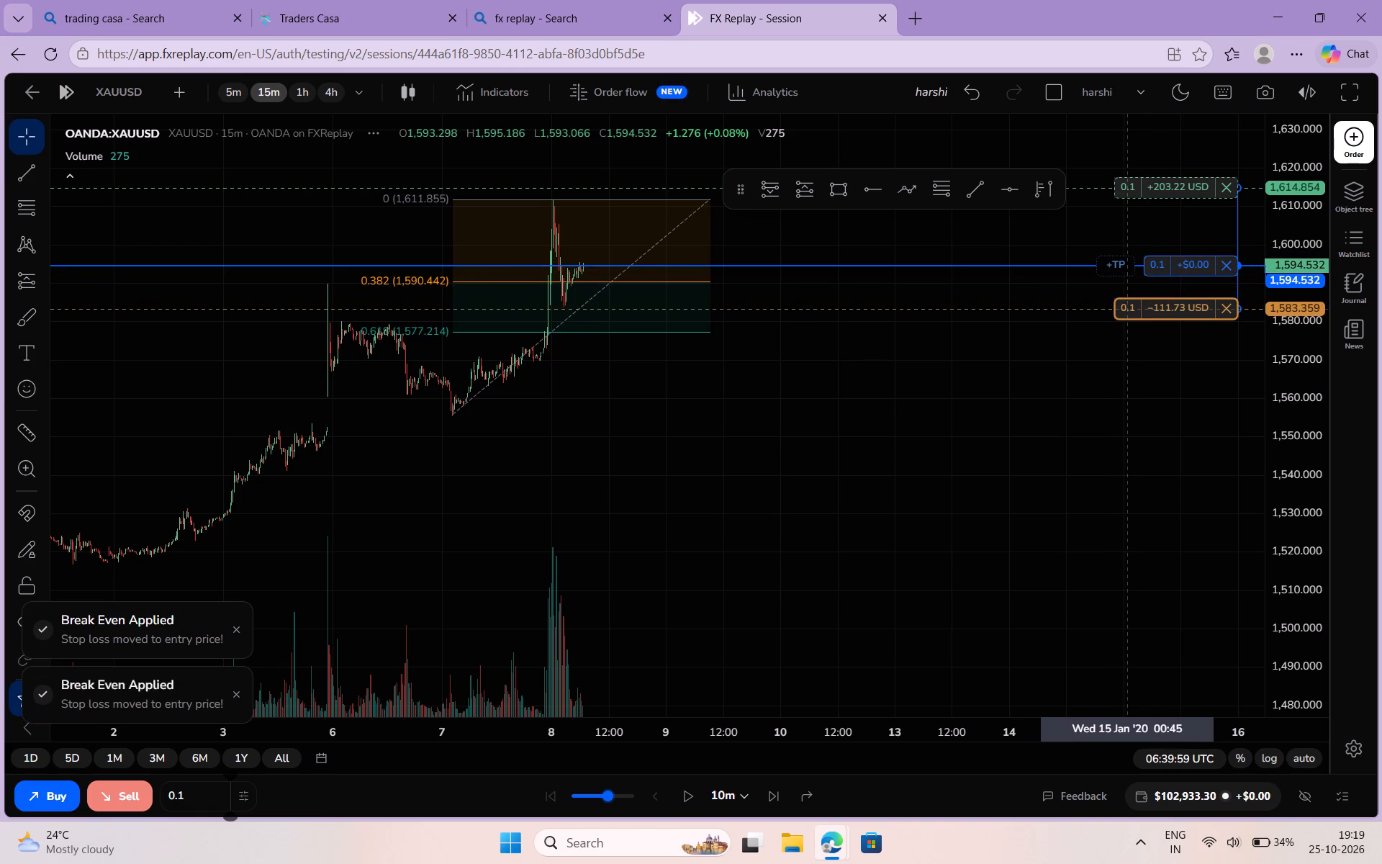
{"action": "left_click_drag", "start_coordinate": [1127, 308], "coordinate": [1127, 309]}
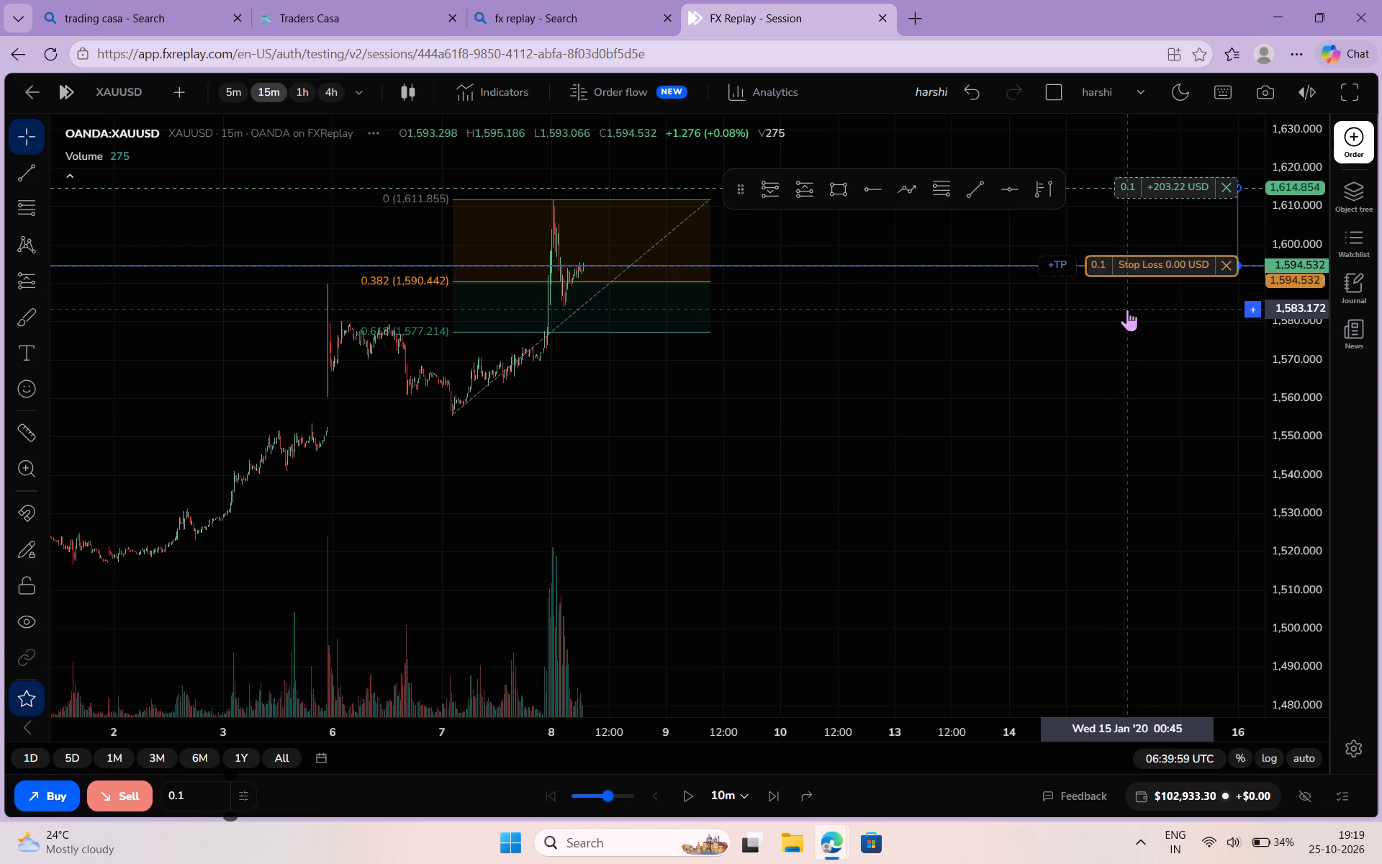
{"action": "left_click", "coordinate": [1127, 309]}
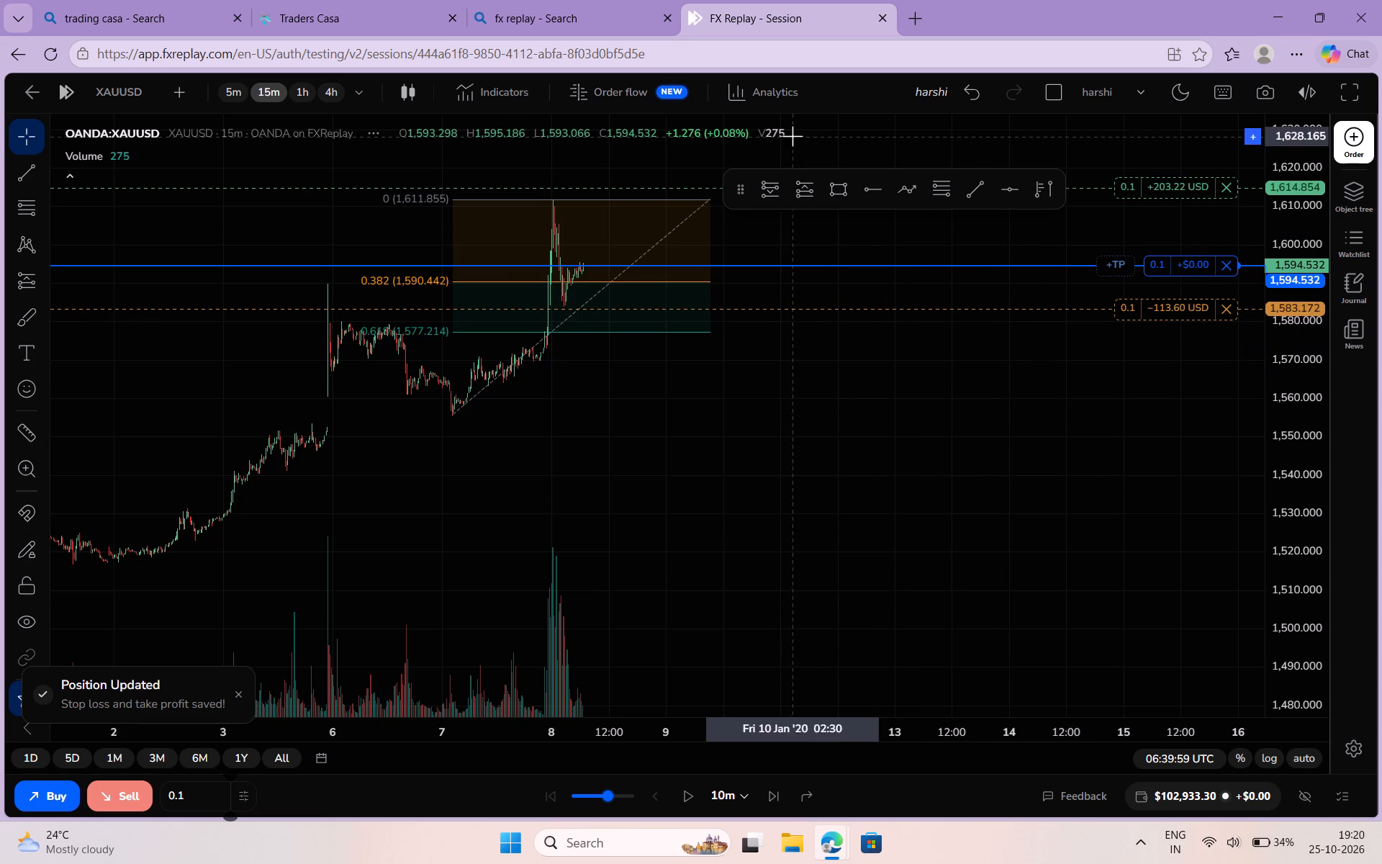
Resume the replay with the 0.1 buy open and pause it at 21:49:59 UTC.
{"action": "left_click", "coordinate": [686, 799]}
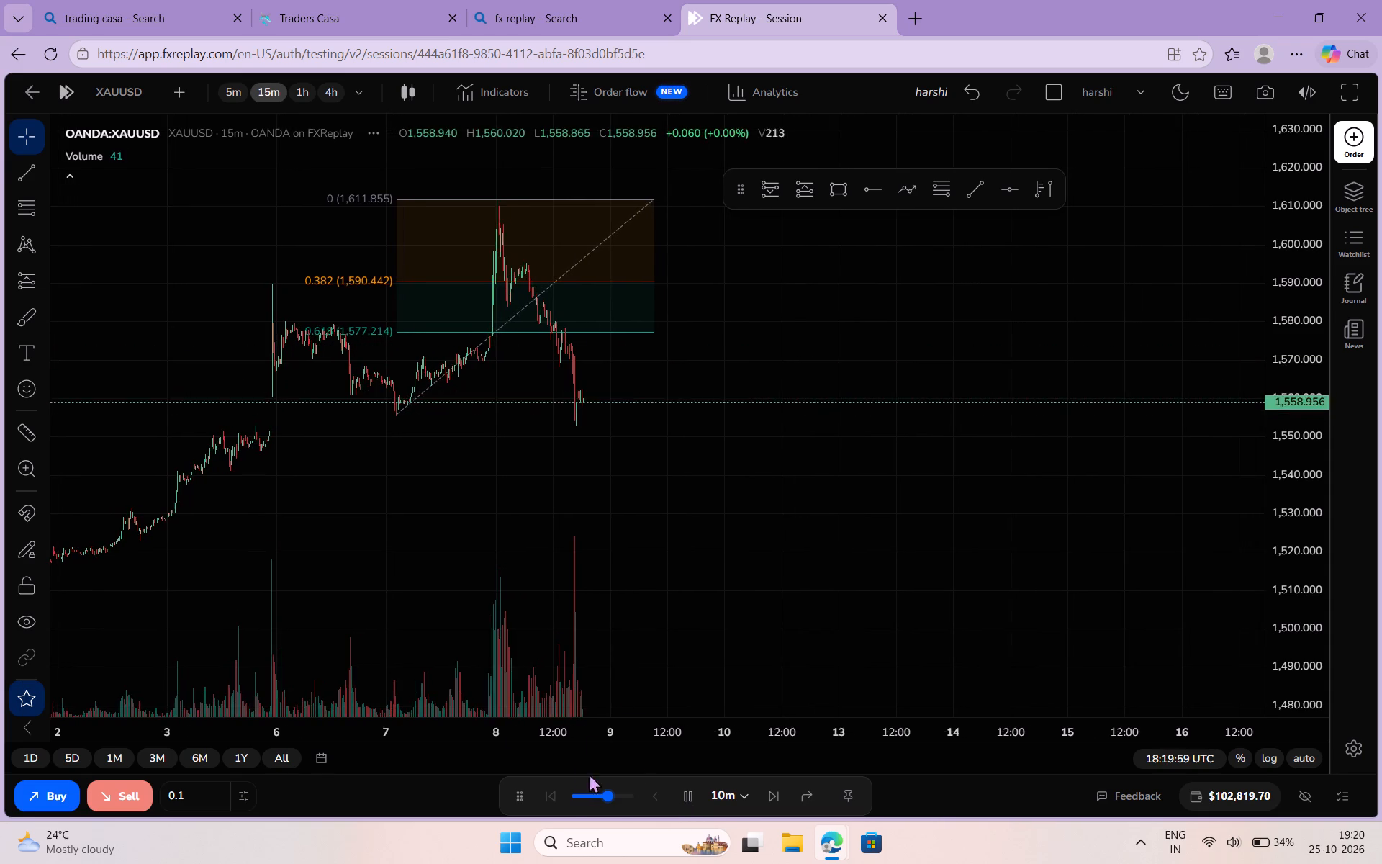
{"action": "left_click", "coordinate": [685, 790]}
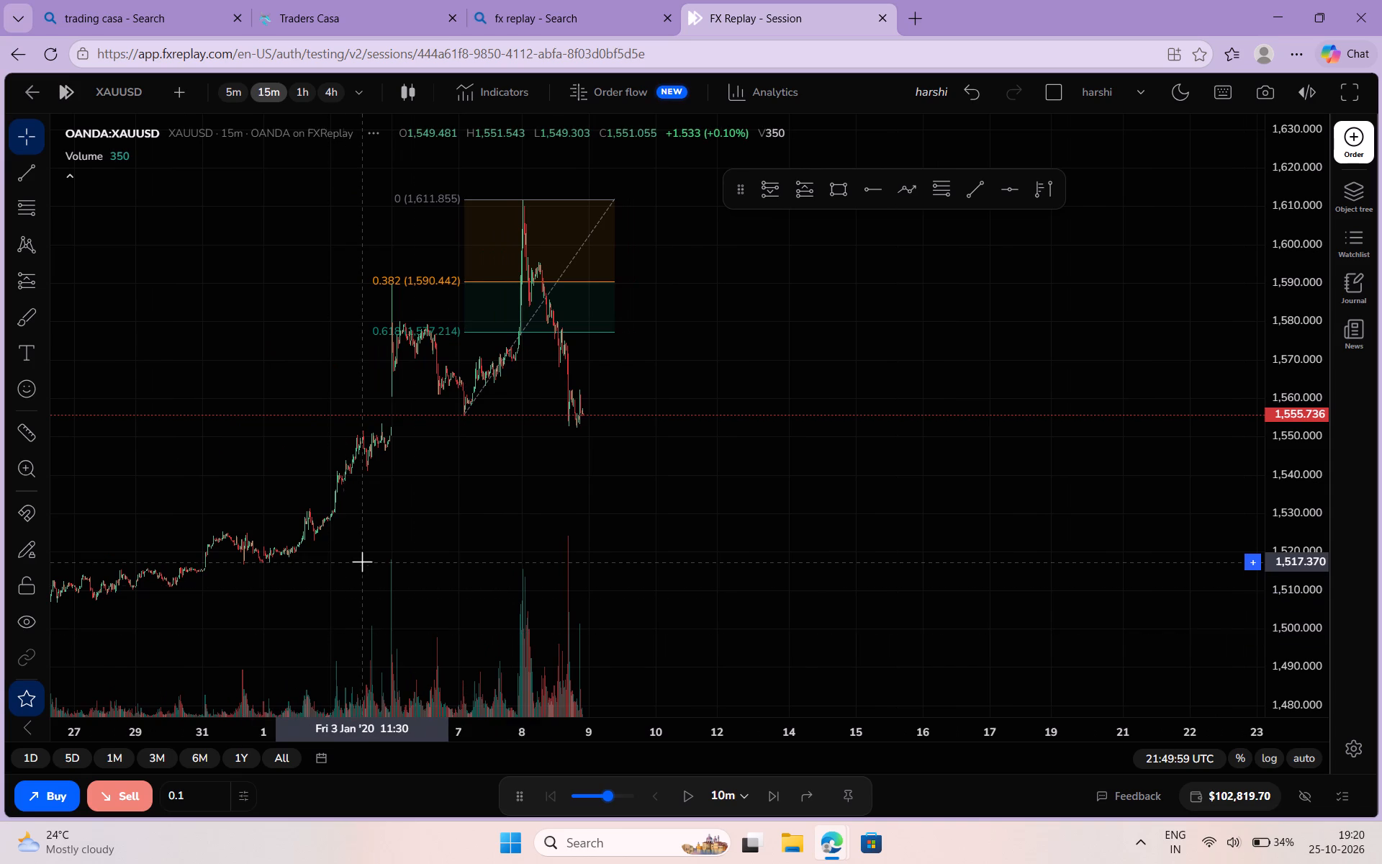
Resume the replay and pause it at 18:49:59 UTC on 10 January.
{"action": "scroll", "coordinate": [362, 562], "scroll_direction": "left", "scroll_amount": 1}
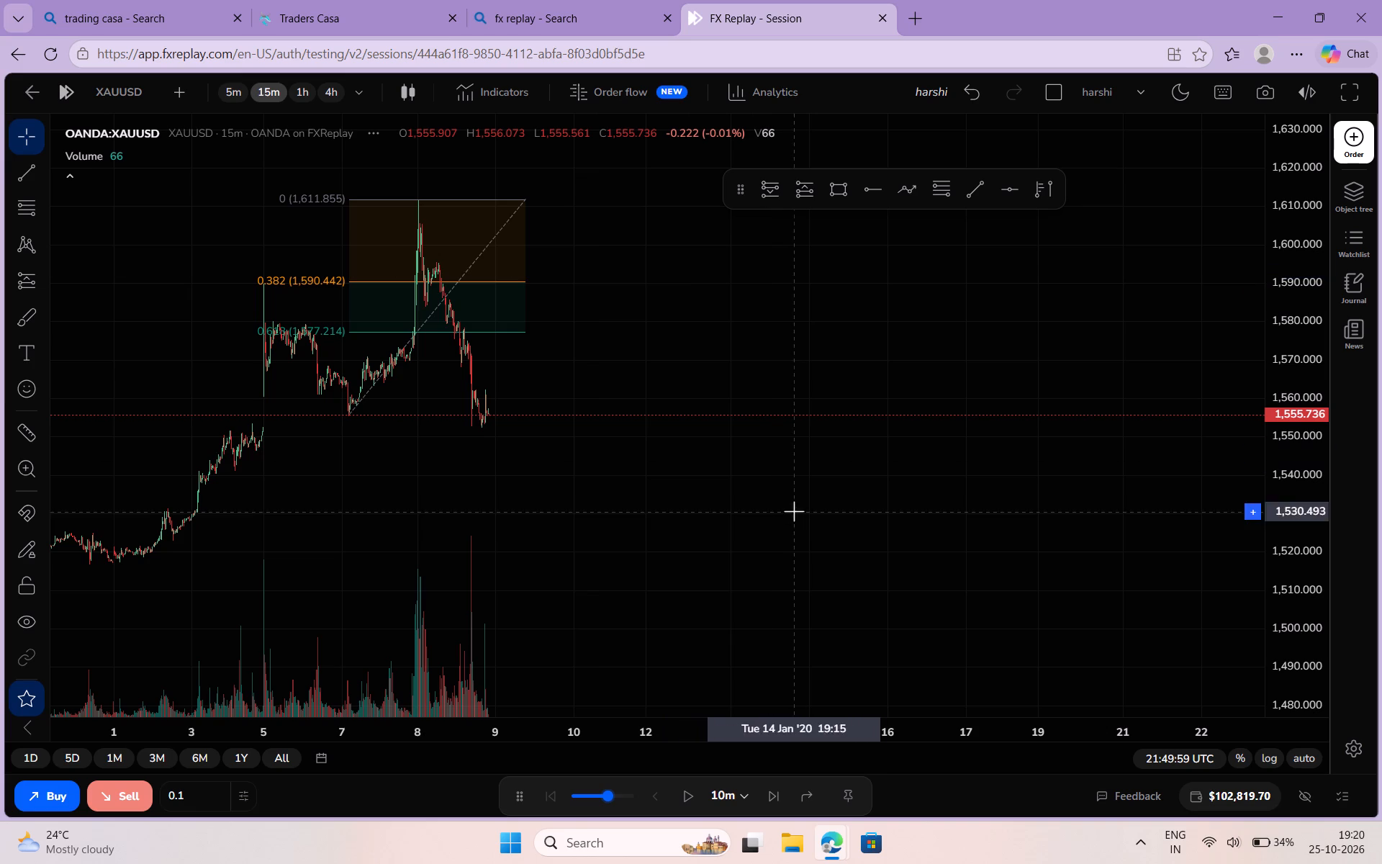
{"action": "left_click", "coordinate": [682, 793]}
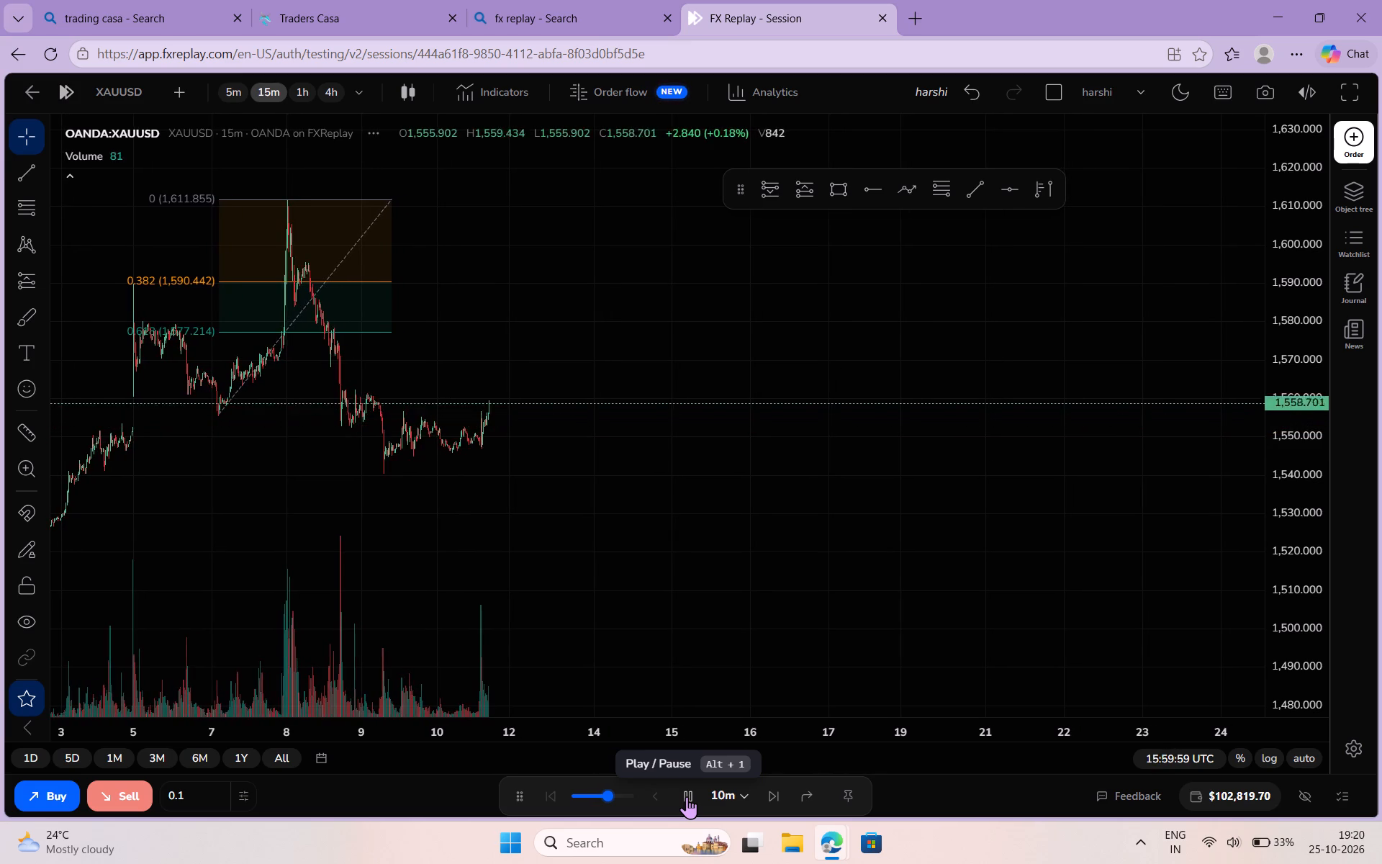
{"action": "left_click", "coordinate": [687, 796]}
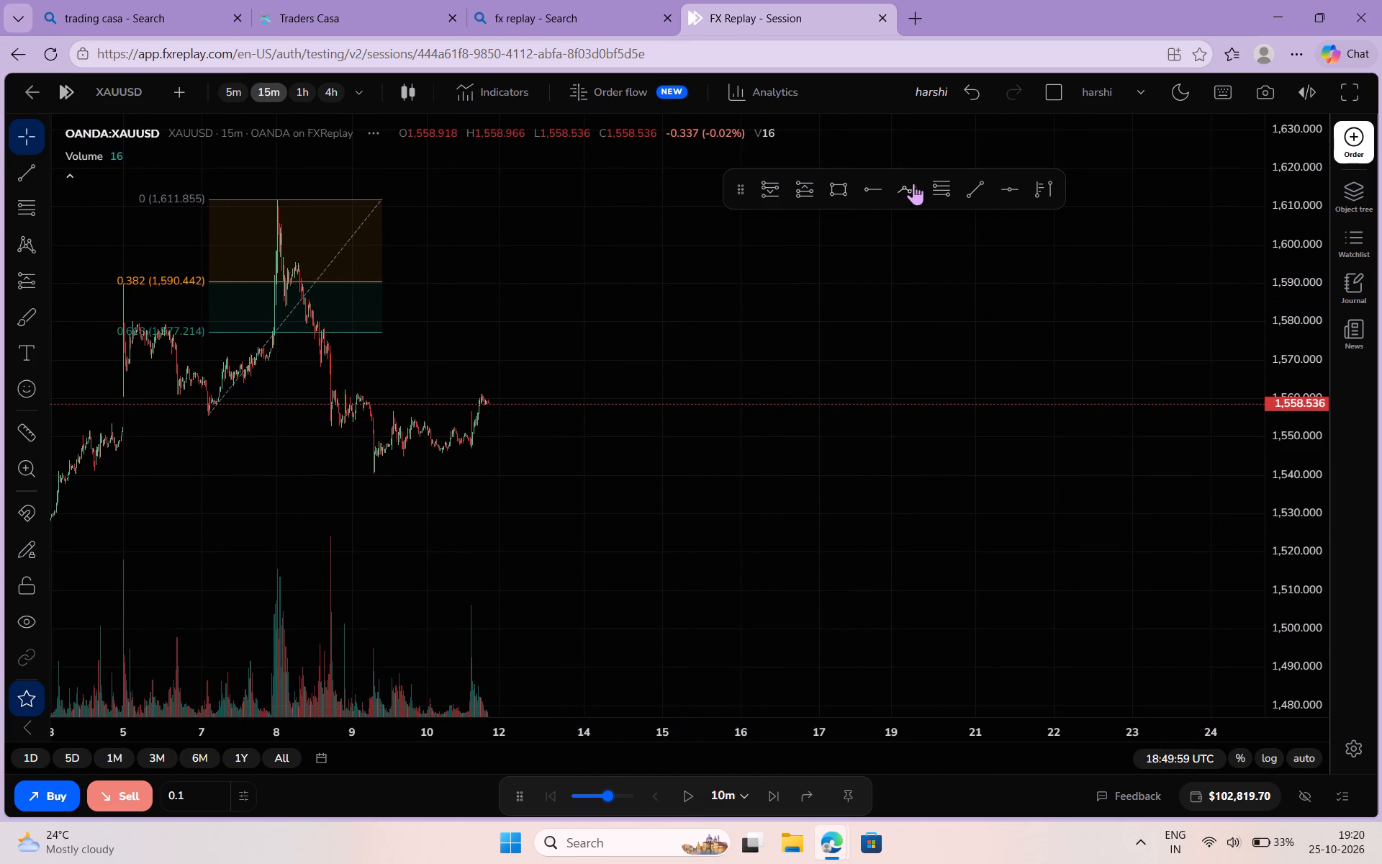
Draw a Fib retracement from about 1,612.98 at the 8 January high down to about 1,540.62, and delete the older retracement.
{"action": "left_click", "coordinate": [937, 184]}
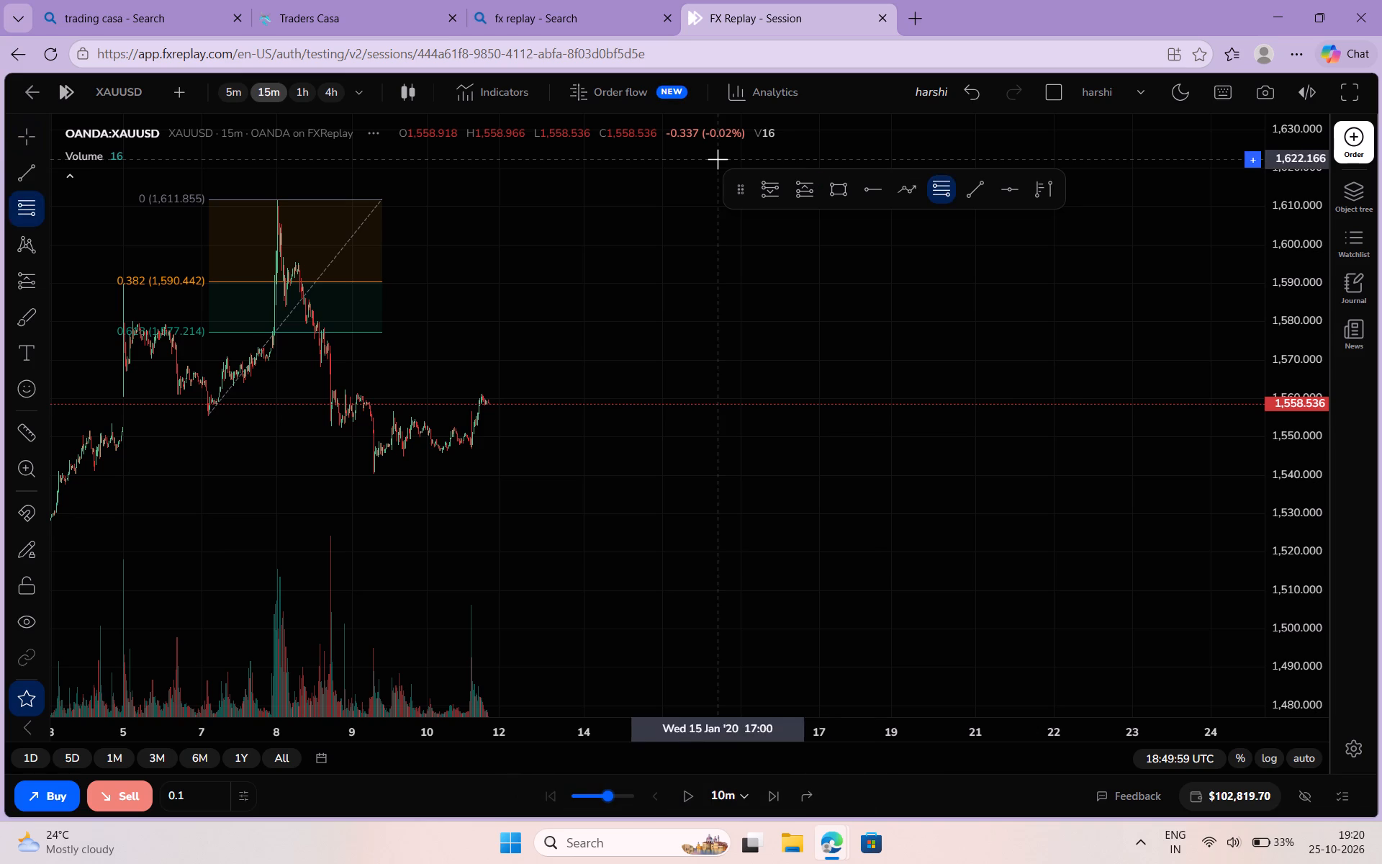
{"action": "left_click", "coordinate": [277, 194]}
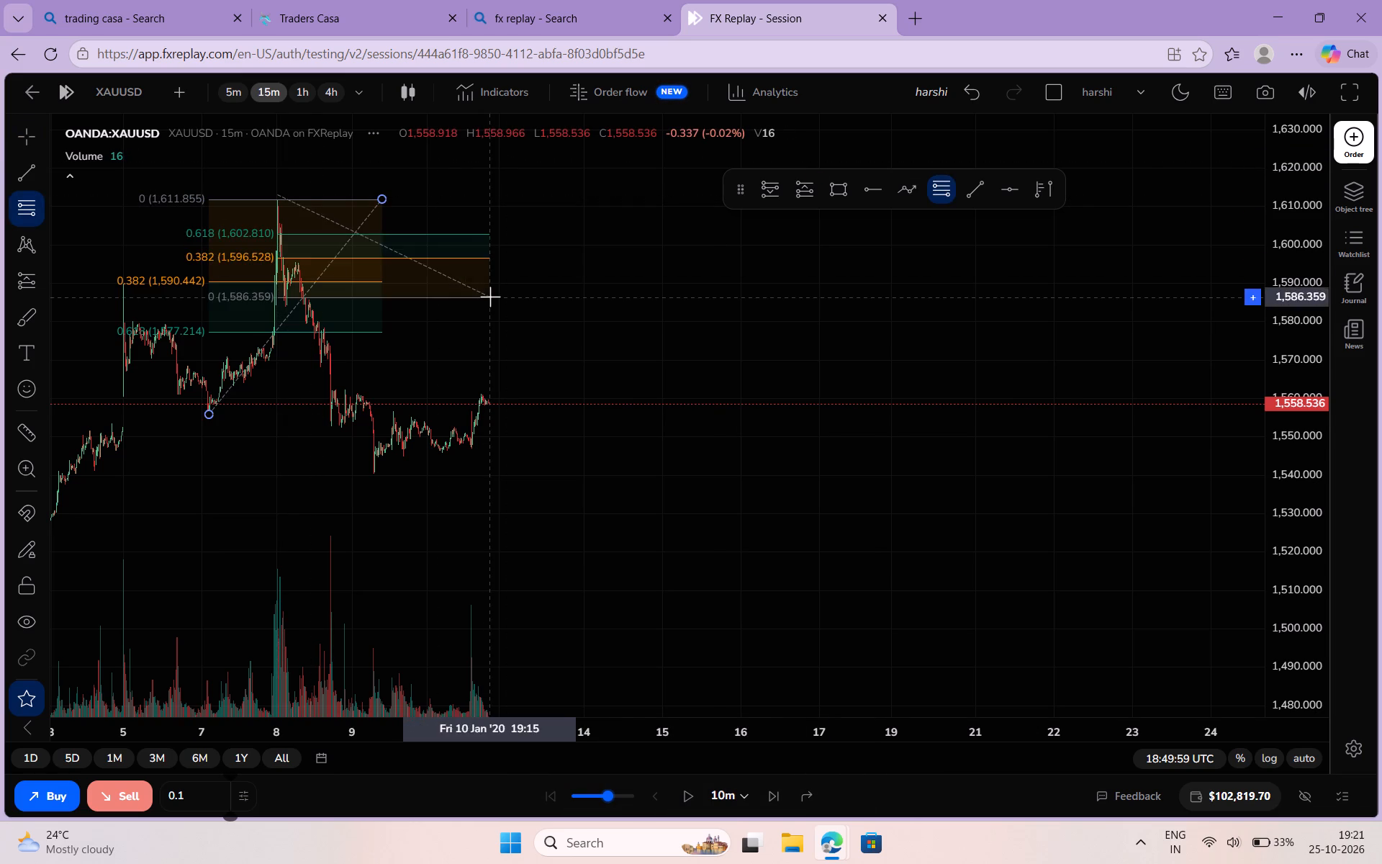
{"action": "left_click", "coordinate": [664, 472]}
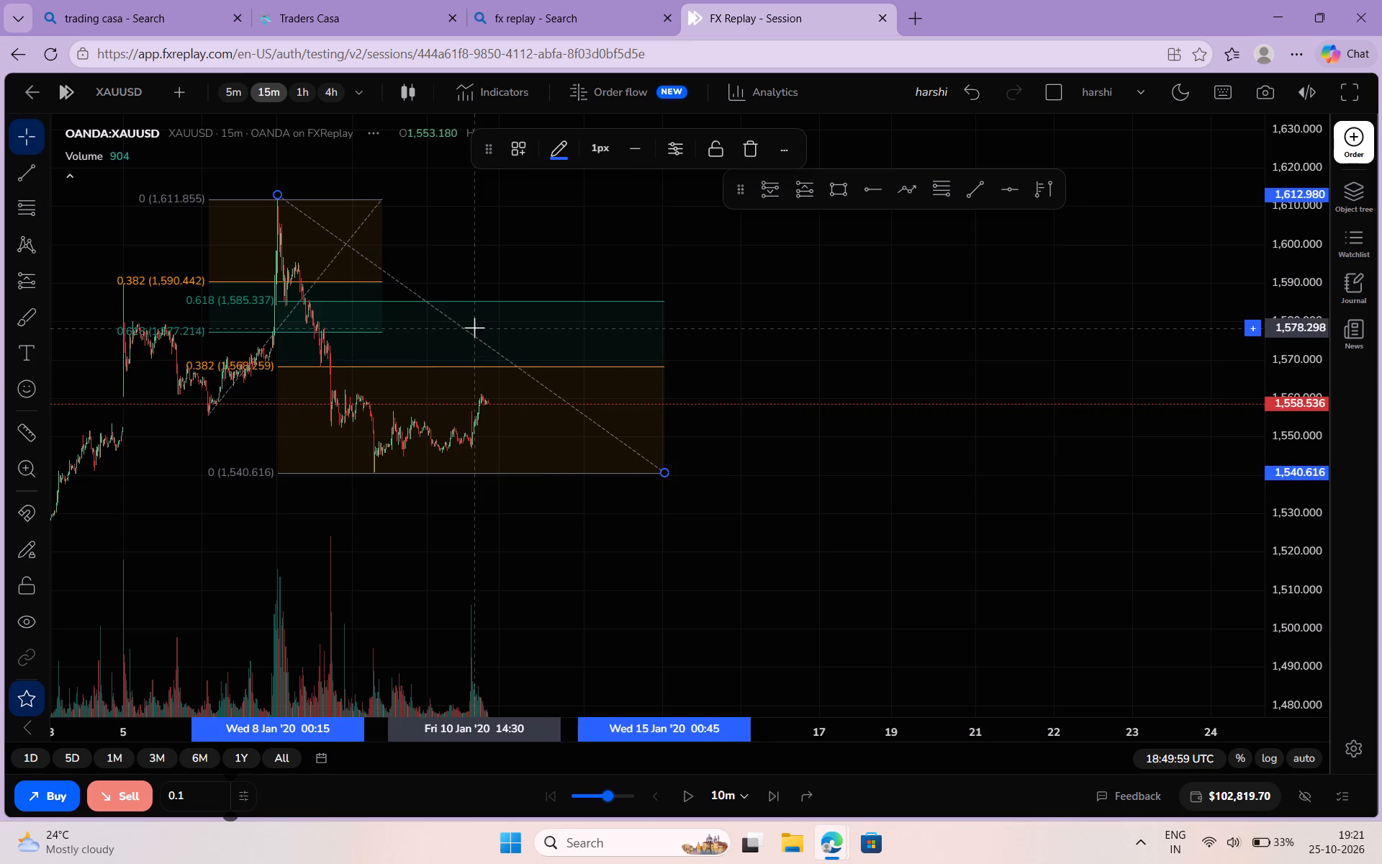
{"action": "left_click", "coordinate": [212, 200]}
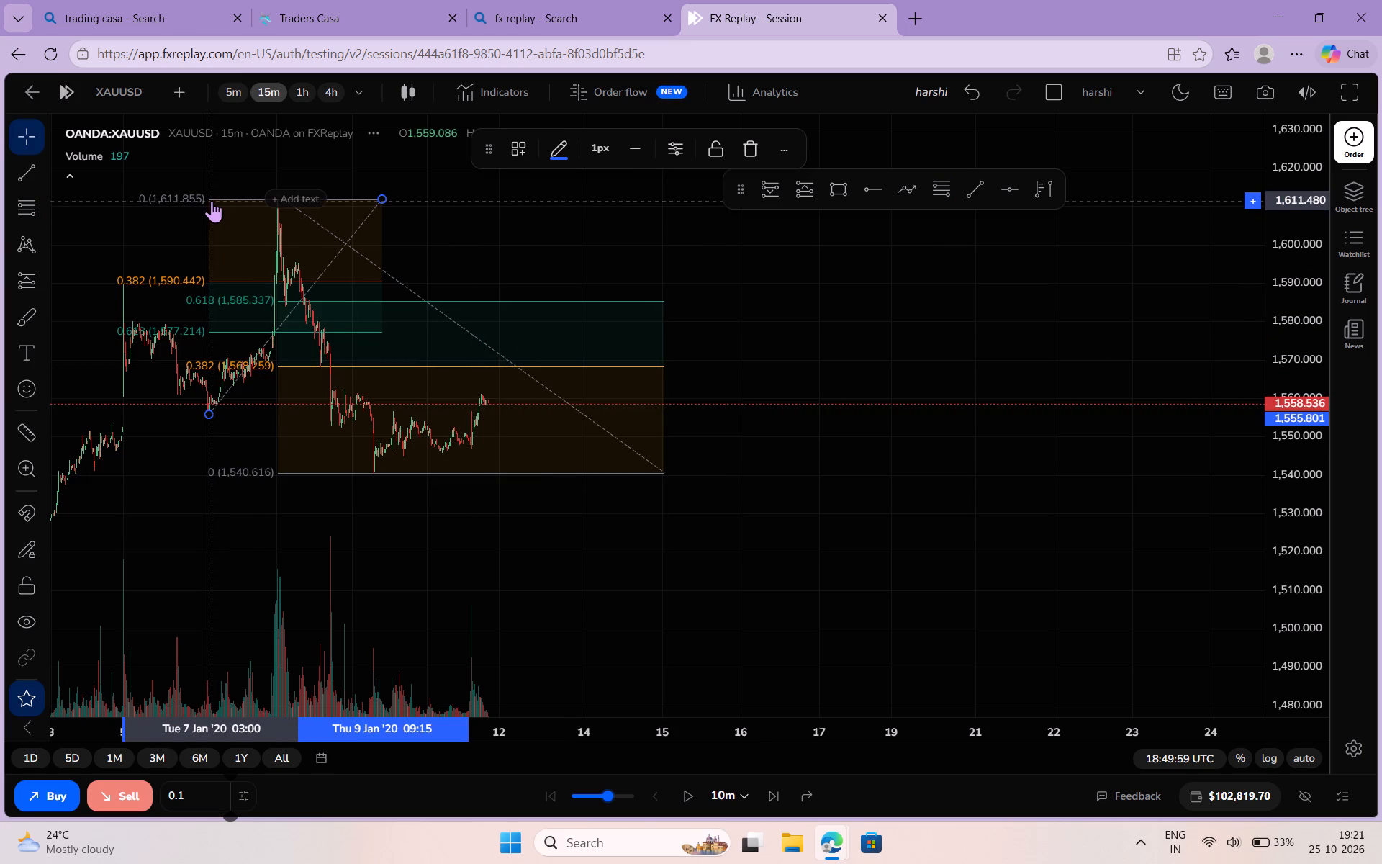
{"action": "left_click", "coordinate": [742, 147]}
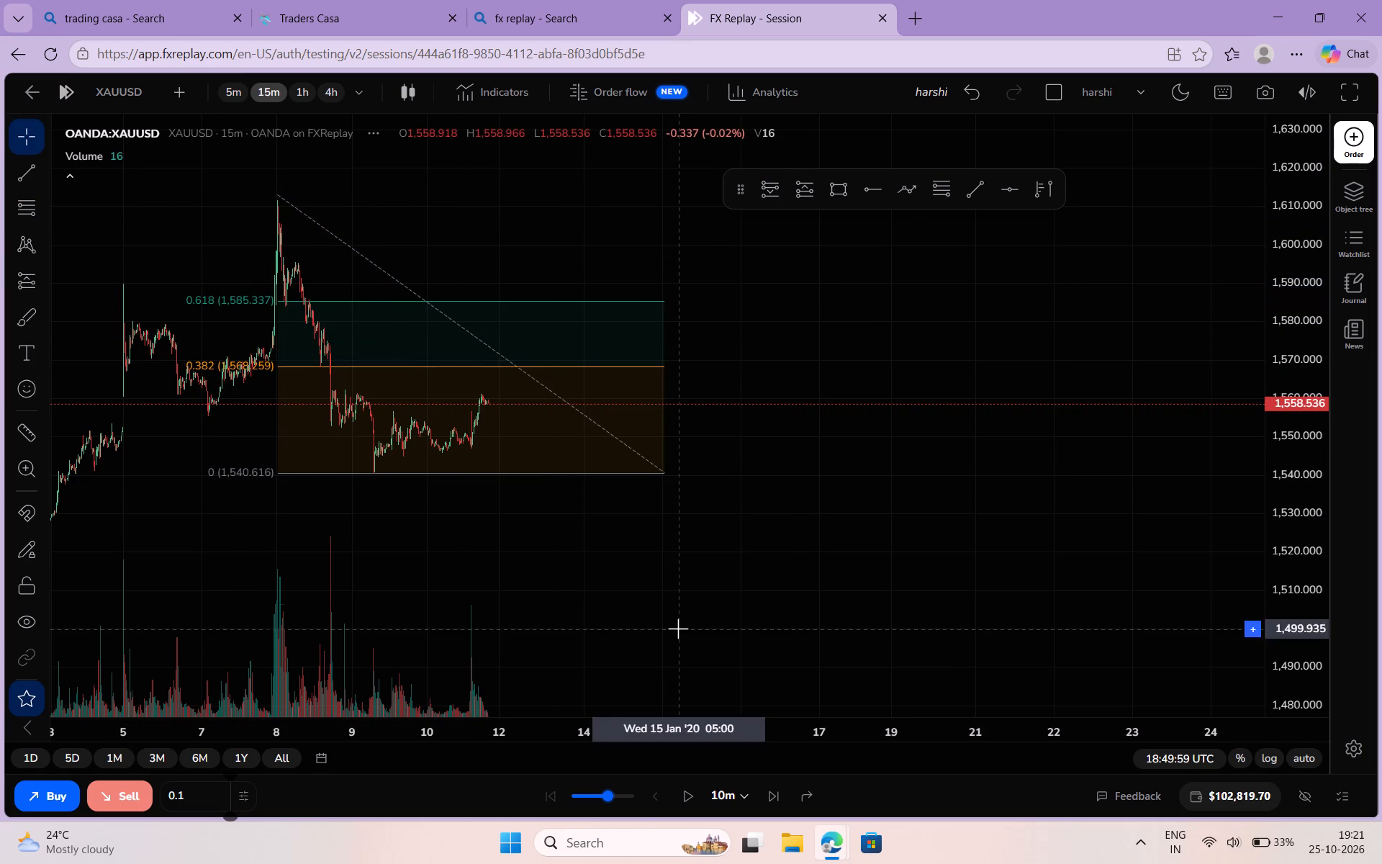
Resume the replay, raise its speed, and pause it at 04:39:59 UTC on 15 January.
{"action": "left_click", "coordinate": [685, 804]}
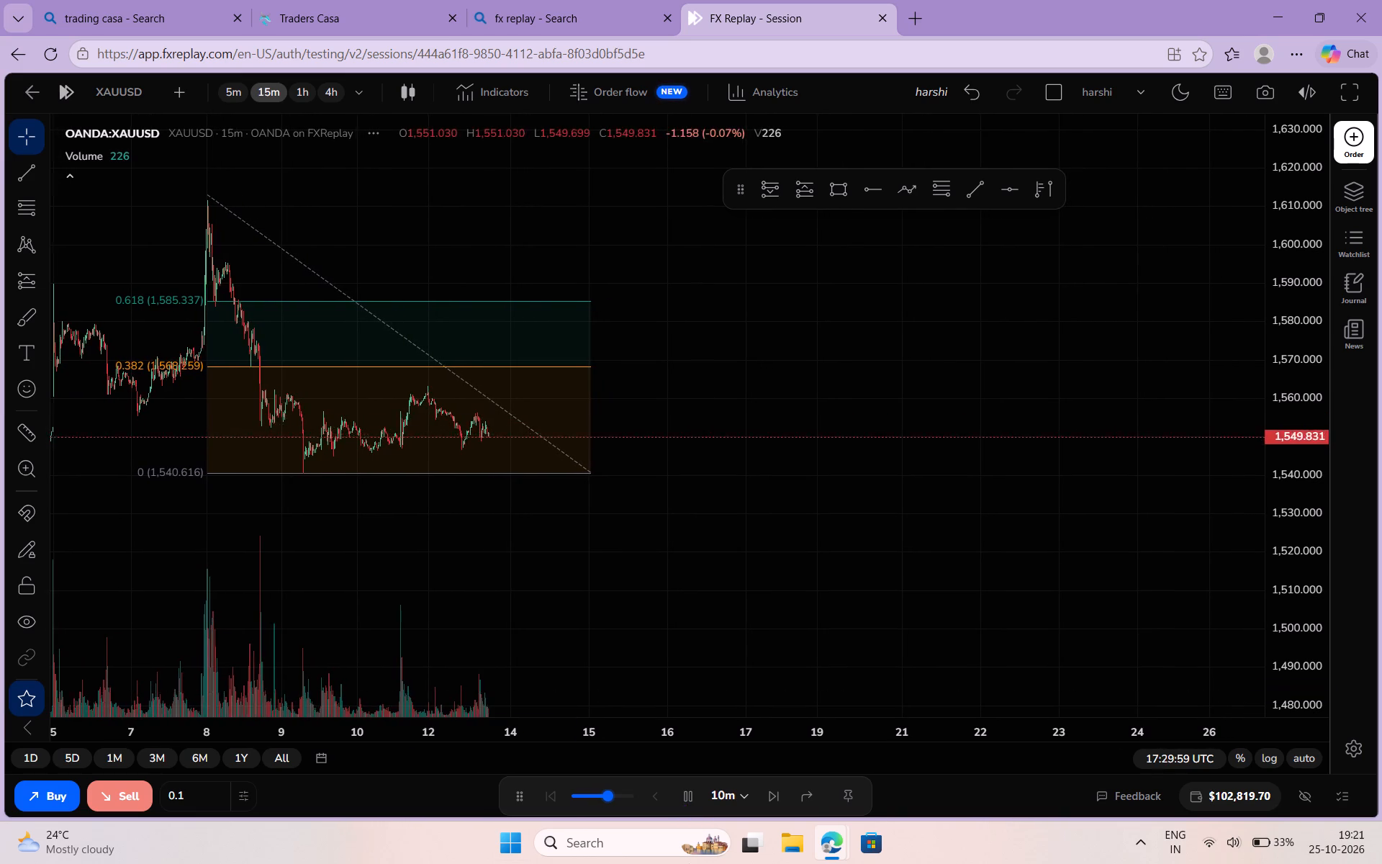
{"action": "left_click", "coordinate": [625, 793]}
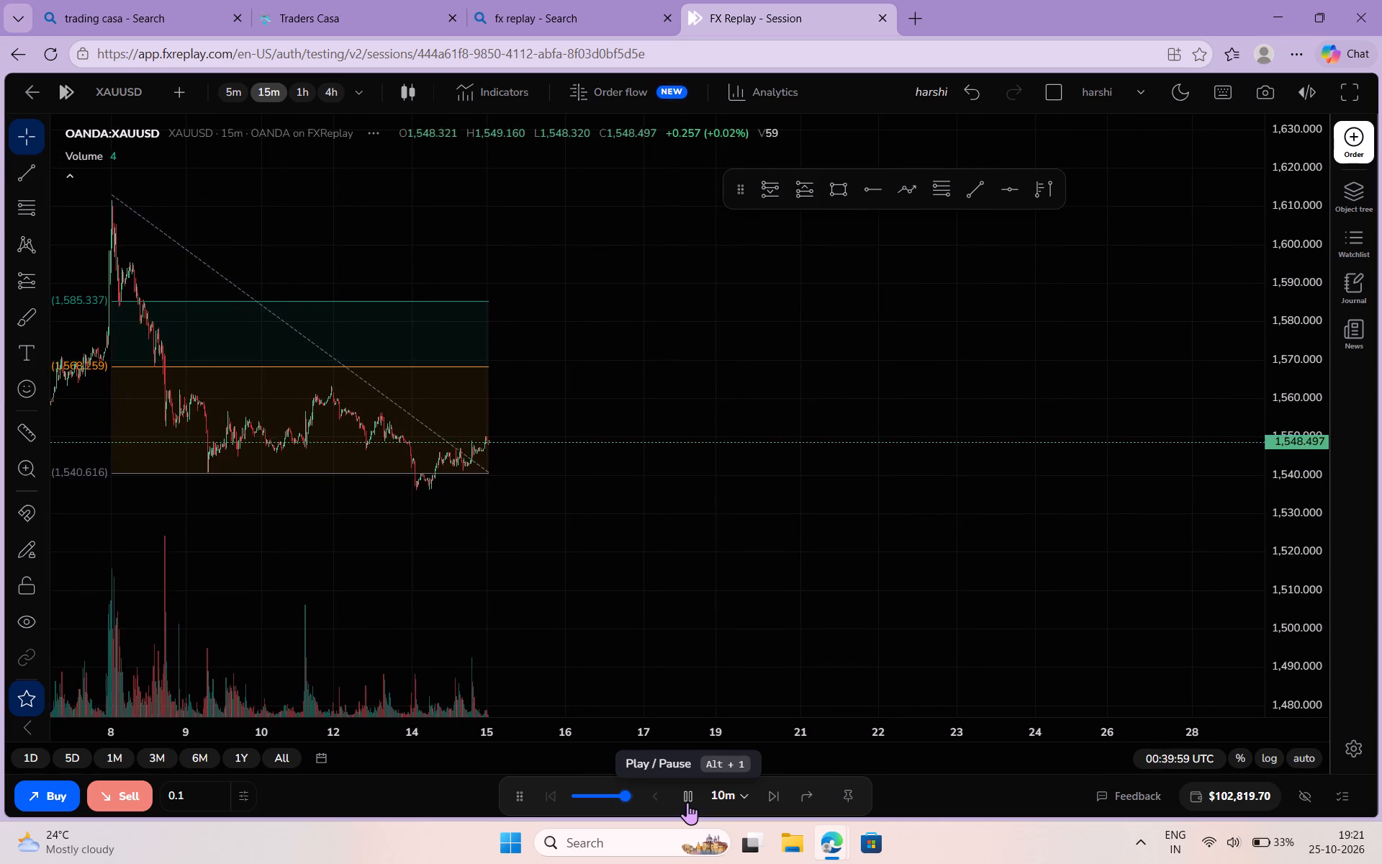
{"action": "left_click", "coordinate": [687, 802]}
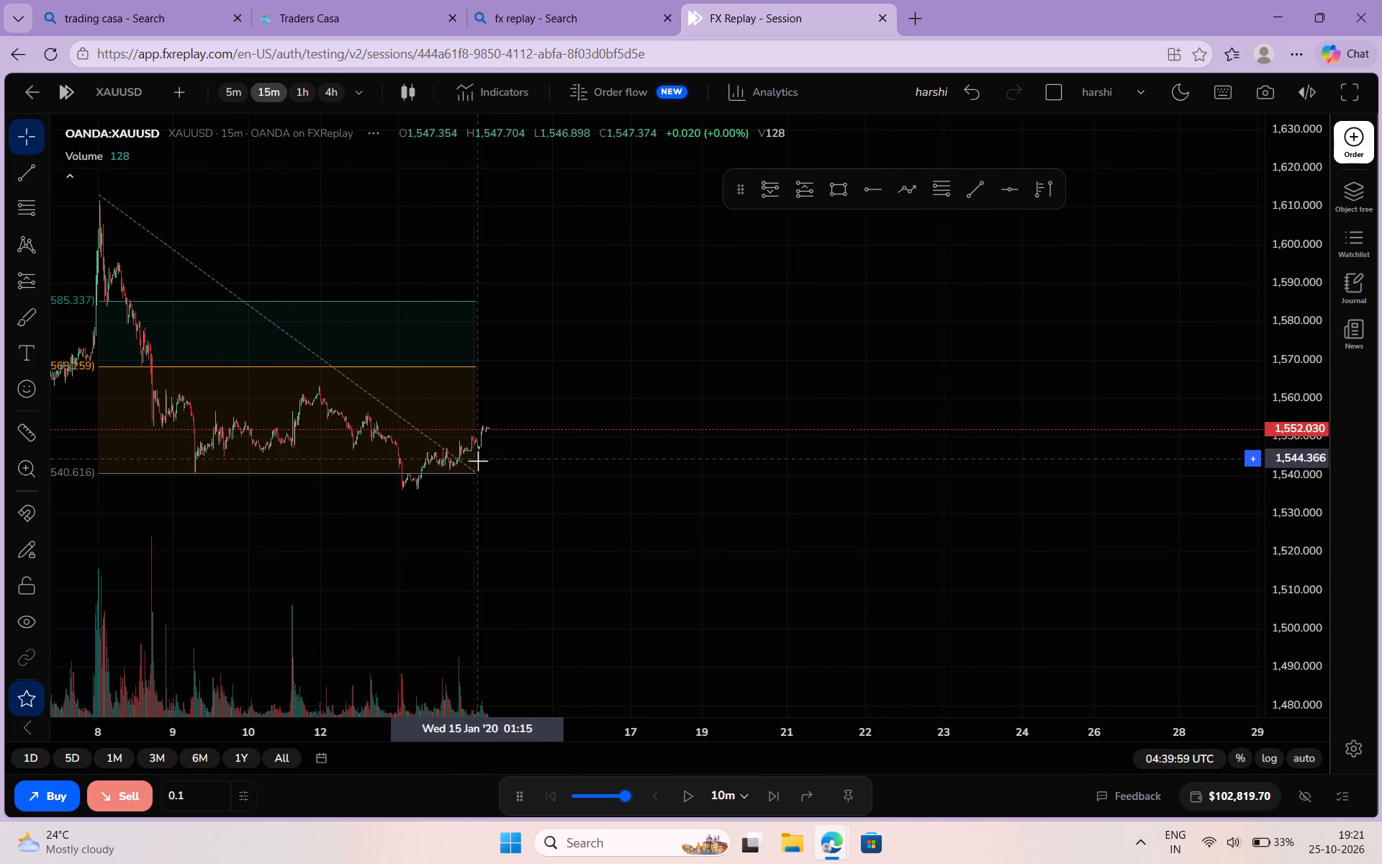
Move the Fib retracement's lower end point to about 1,535.742 at 11:00 on 15 January, below the new low.
{"action": "left_click_drag", "start_coordinate": [472, 472], "coordinate": [479, 477]}
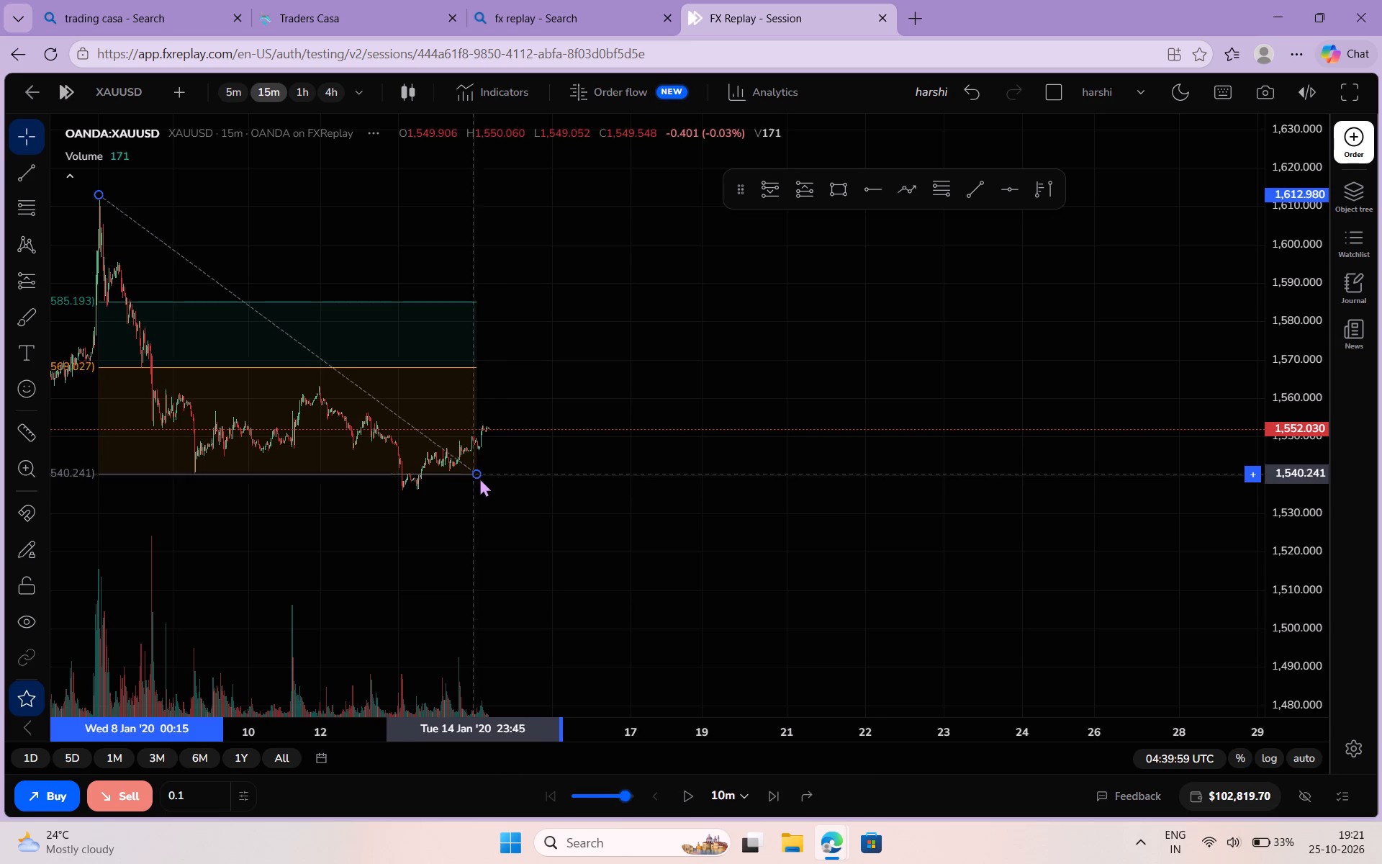
{"action": "left_click_drag", "start_coordinate": [479, 477], "coordinate": [505, 491]}
{"action": "left_click", "coordinate": [505, 491]}
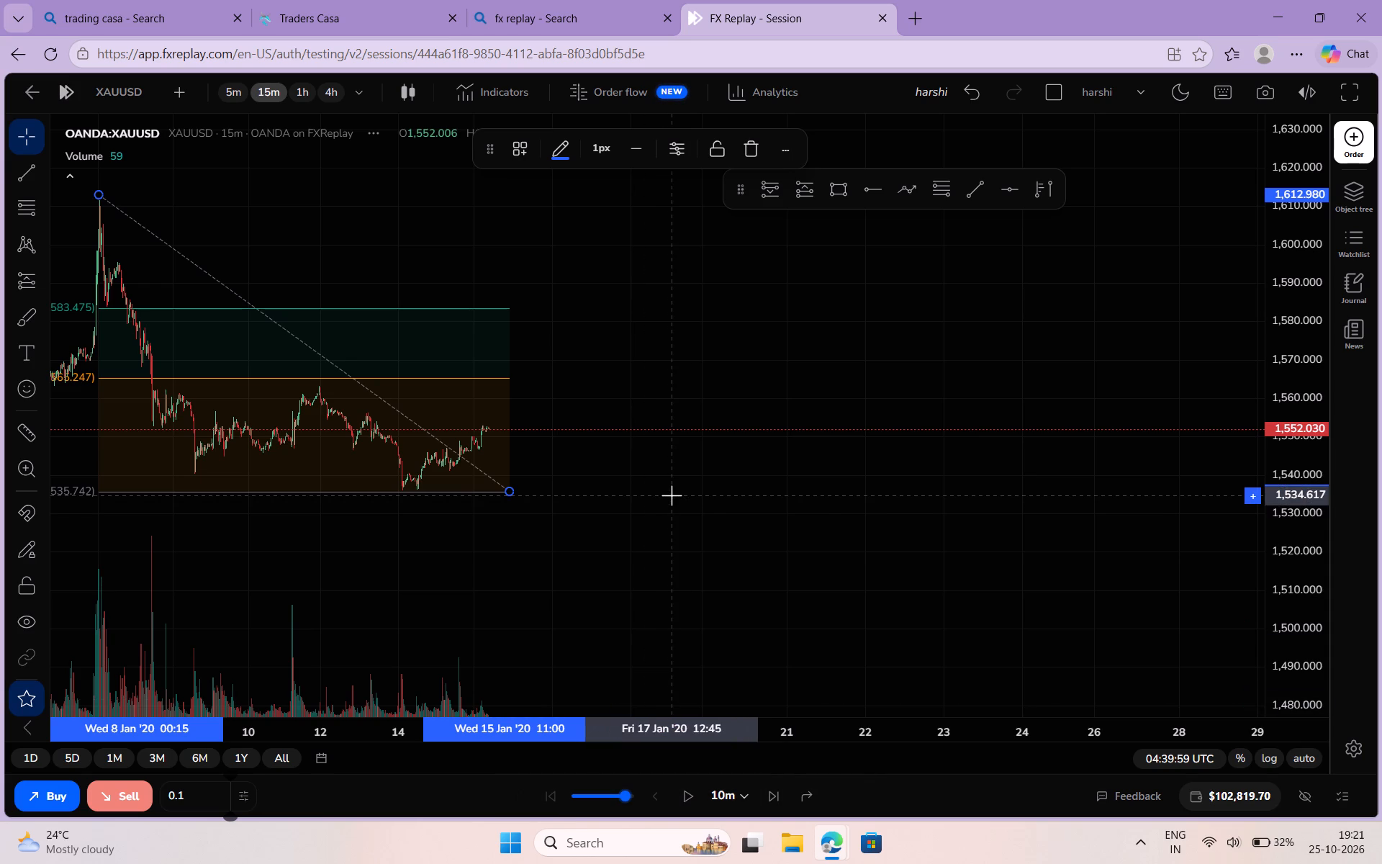
Resume the replay and pause it at 08:19:59 UTC on 16 January.
{"action": "left_click", "coordinate": [684, 792]}
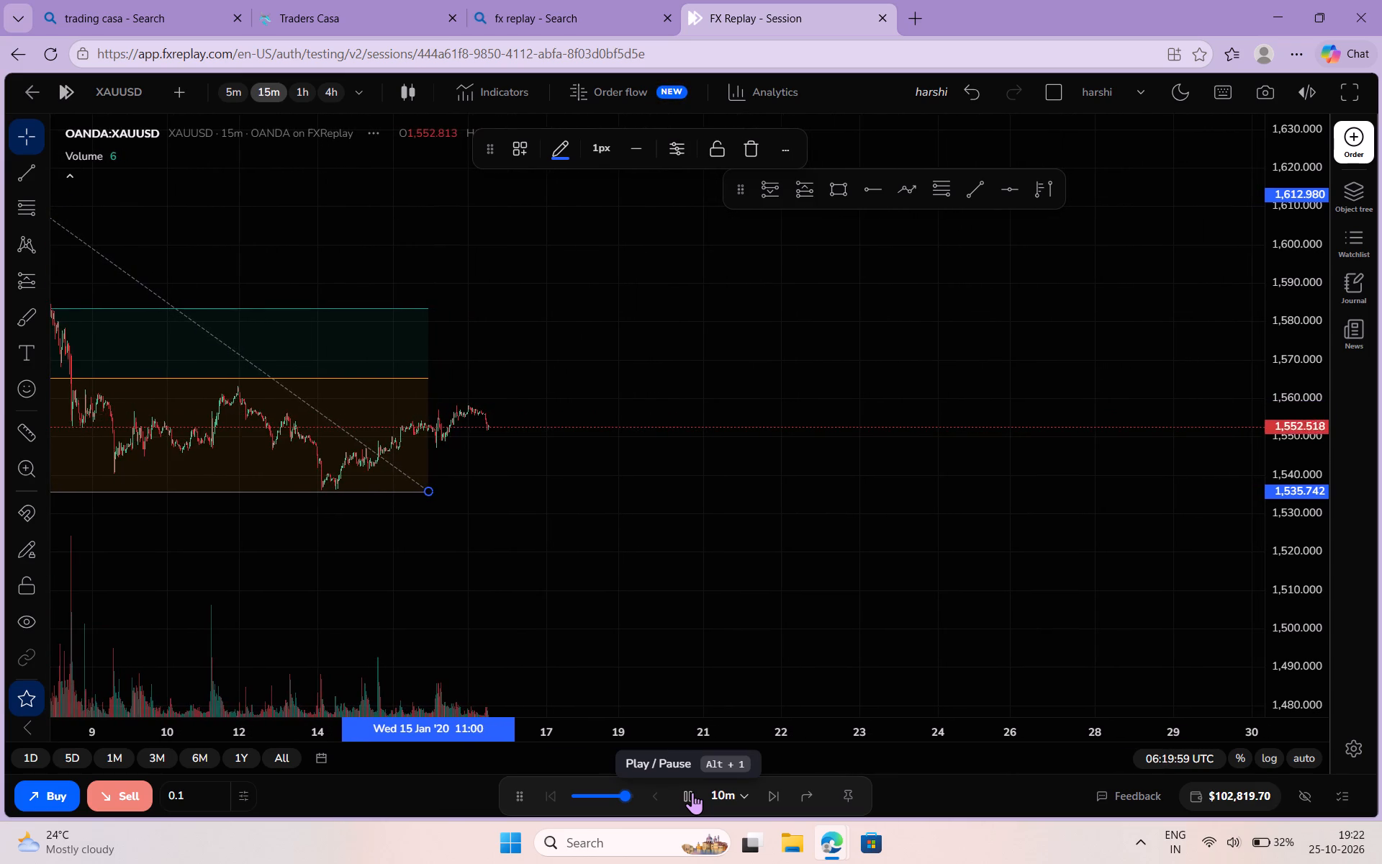
{"action": "left_click", "coordinate": [692, 792]}
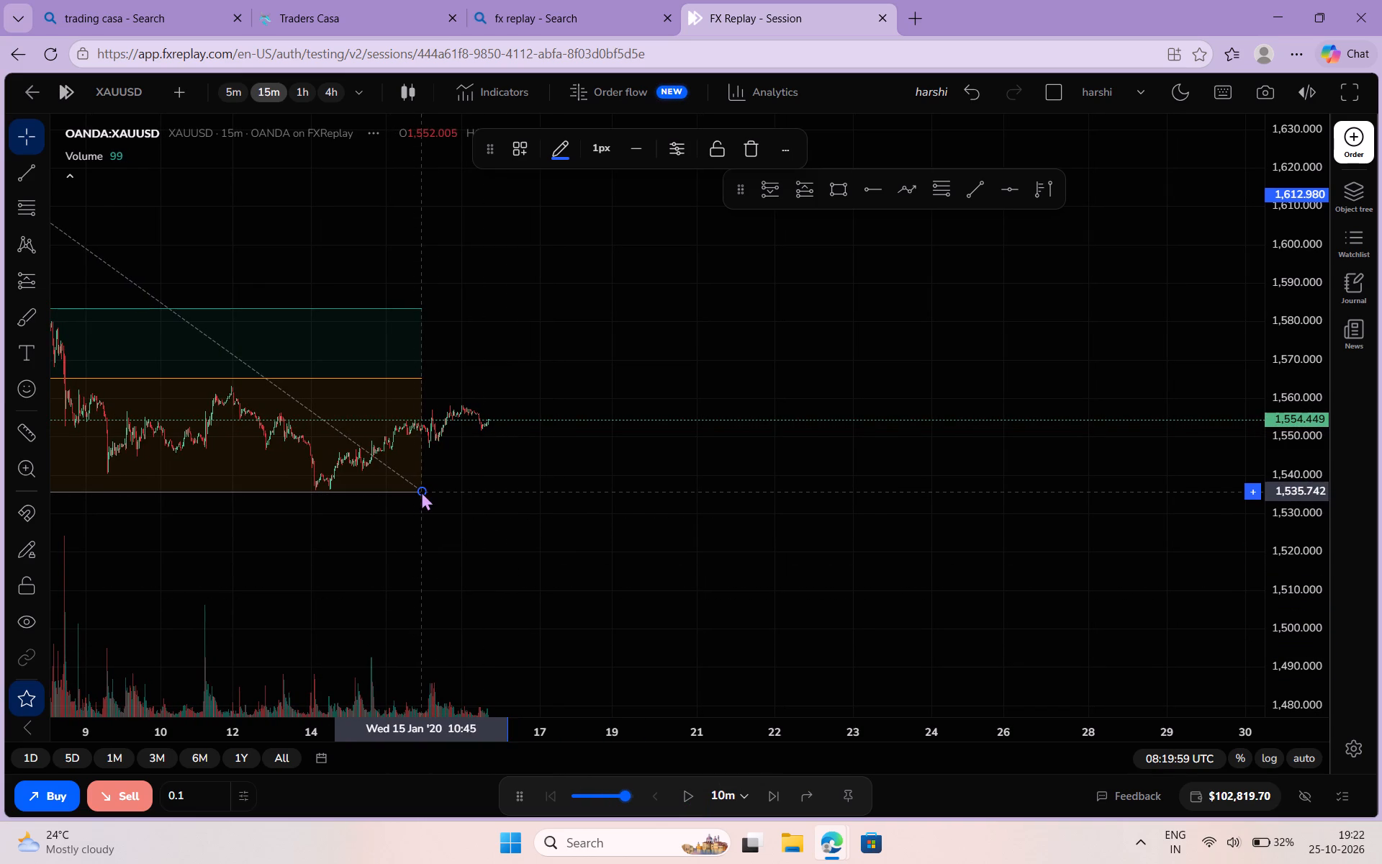
Extend the Fib retracement's lower end point forward in time to about 11:45 on 17 January.
{"action": "left_click_drag", "start_coordinate": [420, 488], "coordinate": [578, 488]}
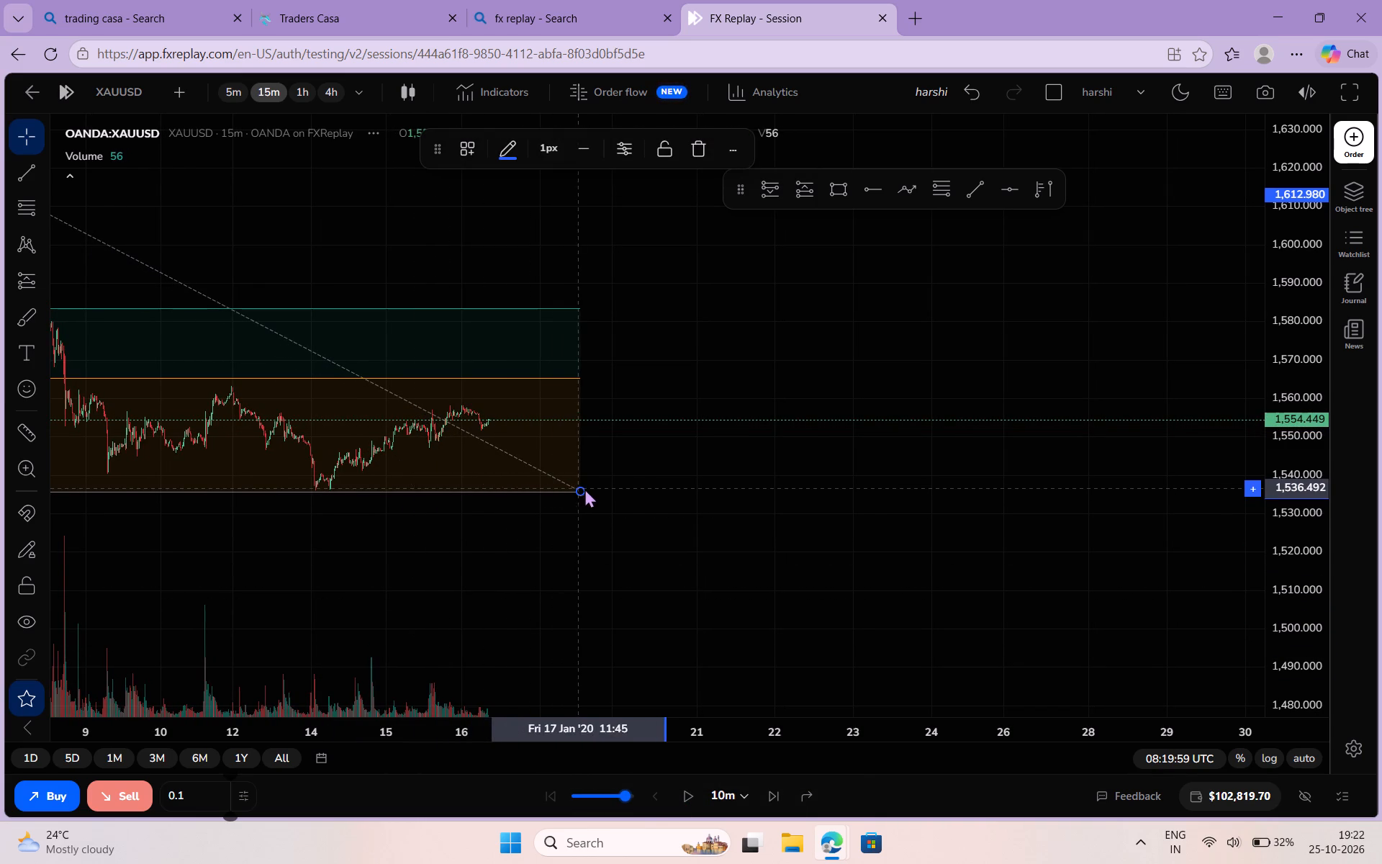
{"action": "left_click", "coordinate": [654, 480]}
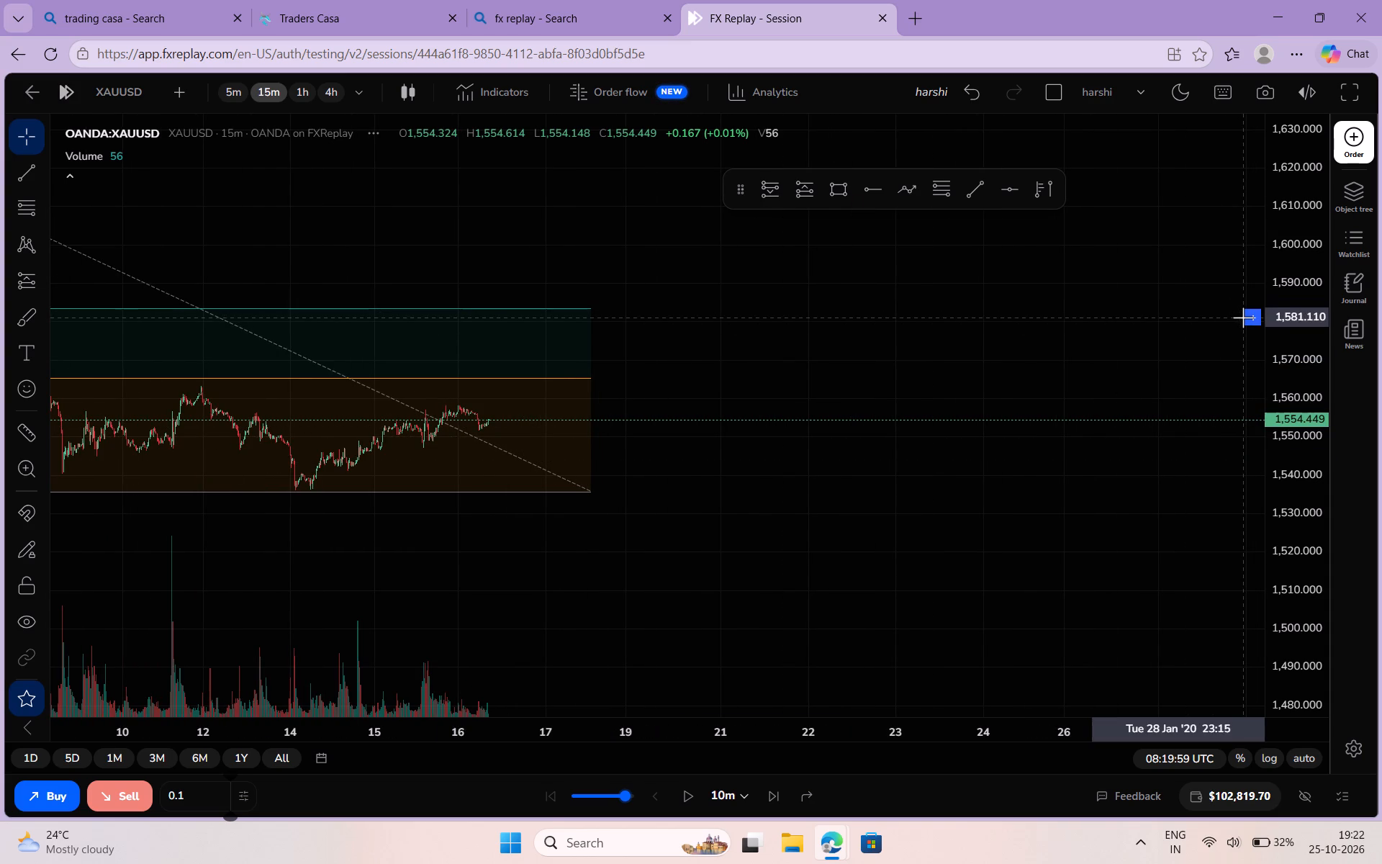
Advance the replay to 21 January and pause it at 09:19:59 UTC, after the sharp drop from the new high.
{"action": "scroll", "coordinate": [1301, 322], "scroll_direction": "up", "scroll_amount": 3}
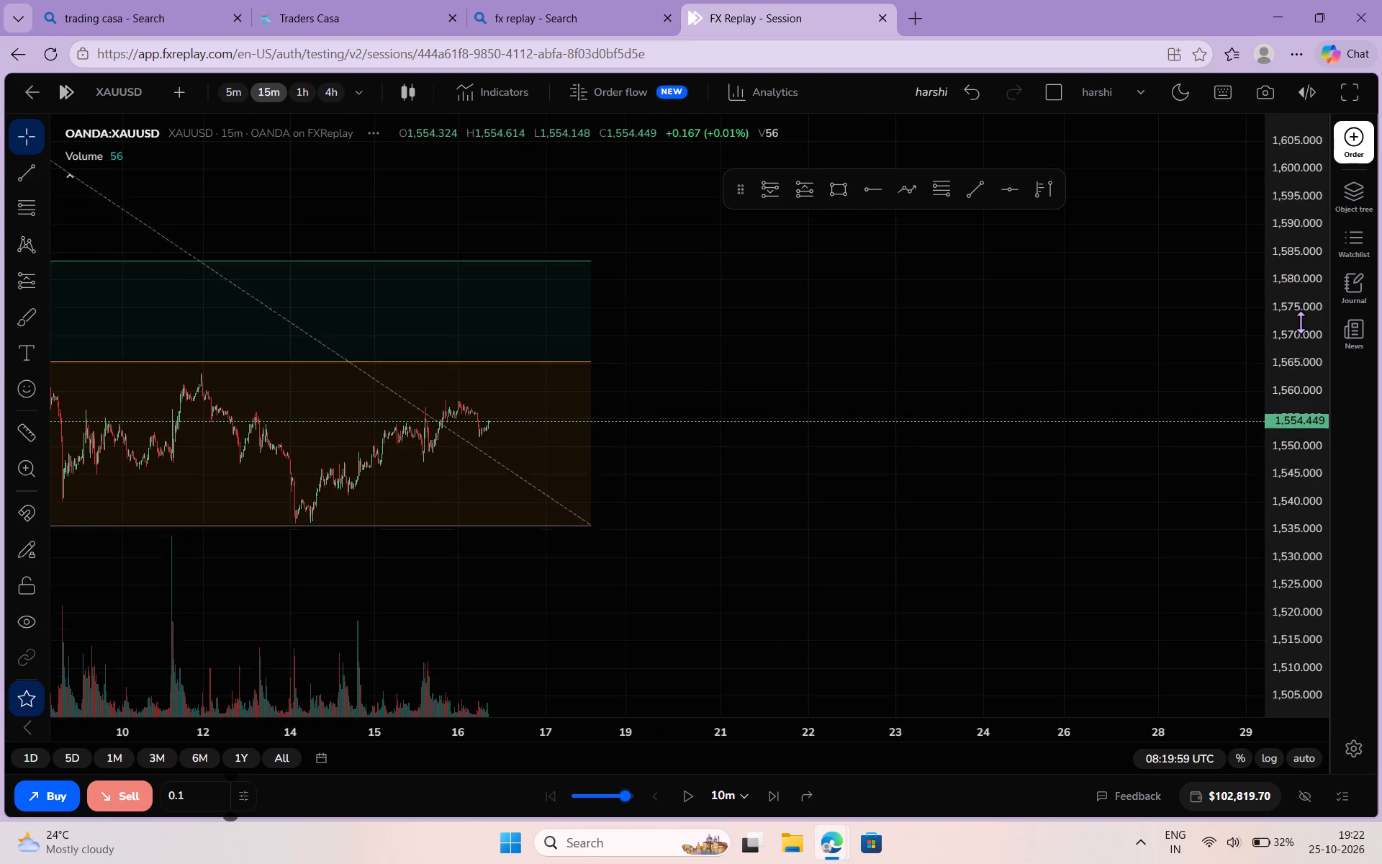
{"action": "scroll", "coordinate": [1301, 322], "scroll_direction": "up", "scroll_amount": 2}
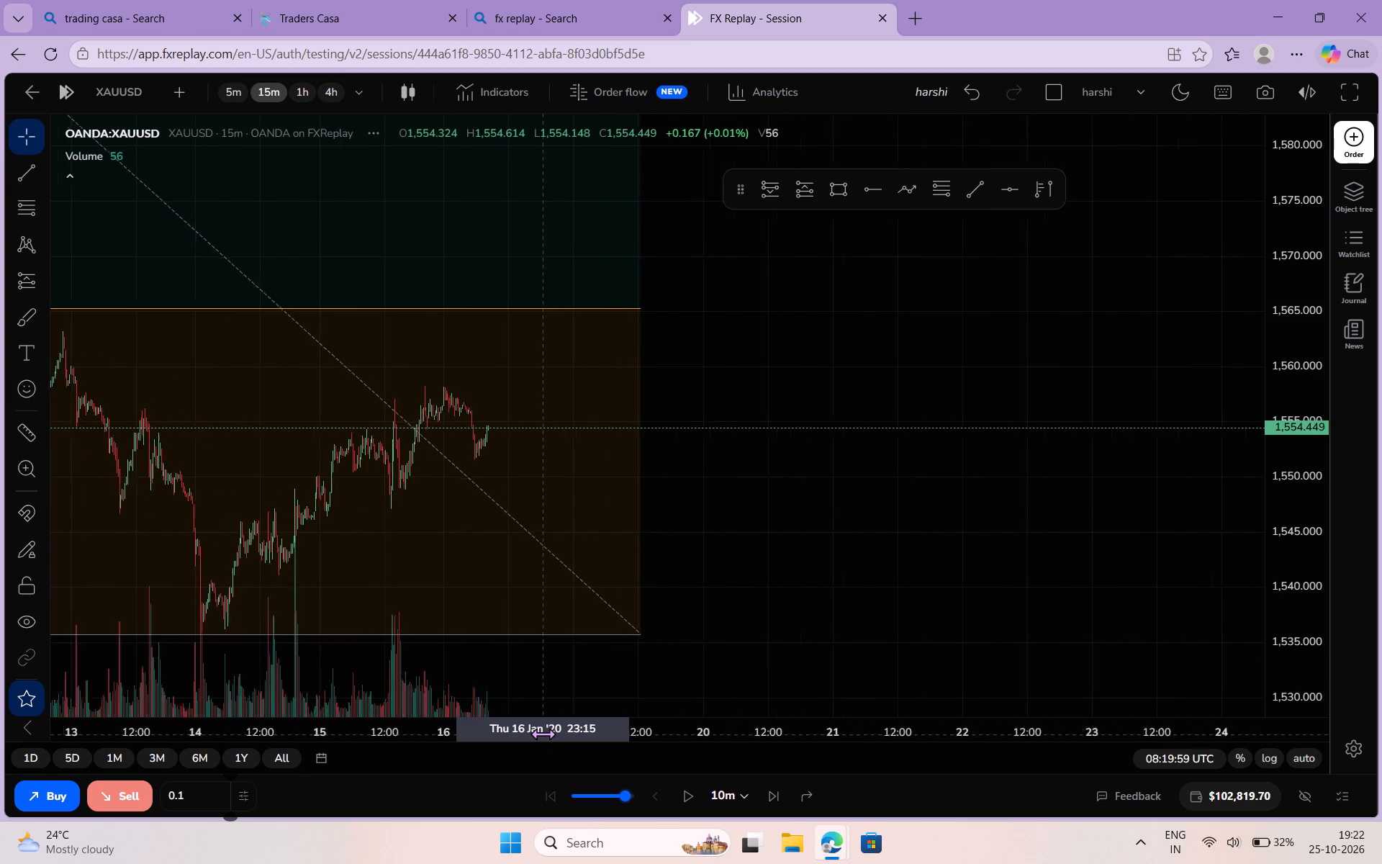
{"action": "left_click", "coordinate": [688, 793]}
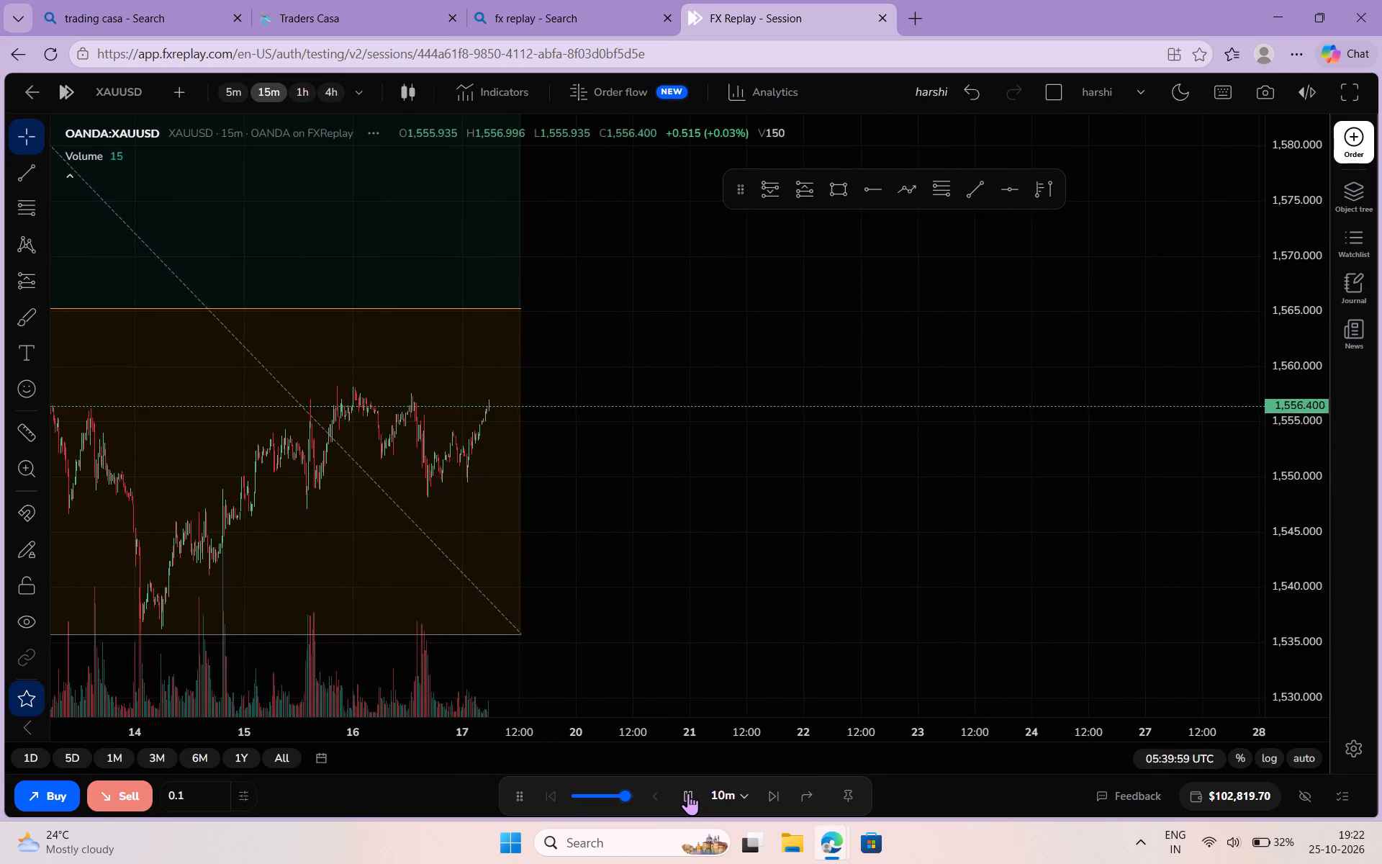
{"action": "left_click", "coordinate": [688, 793]}
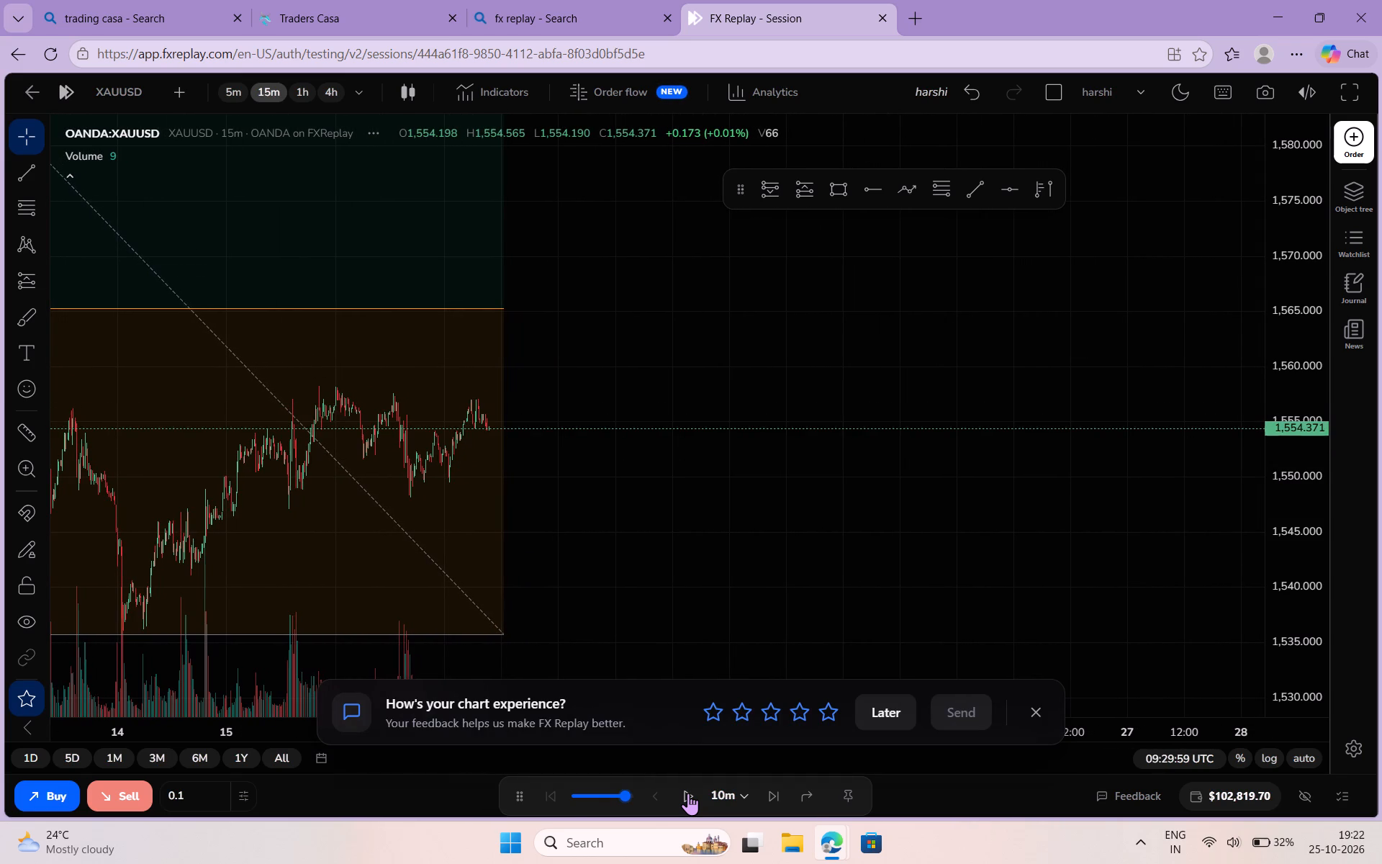
{"action": "left_click", "coordinate": [688, 793]}
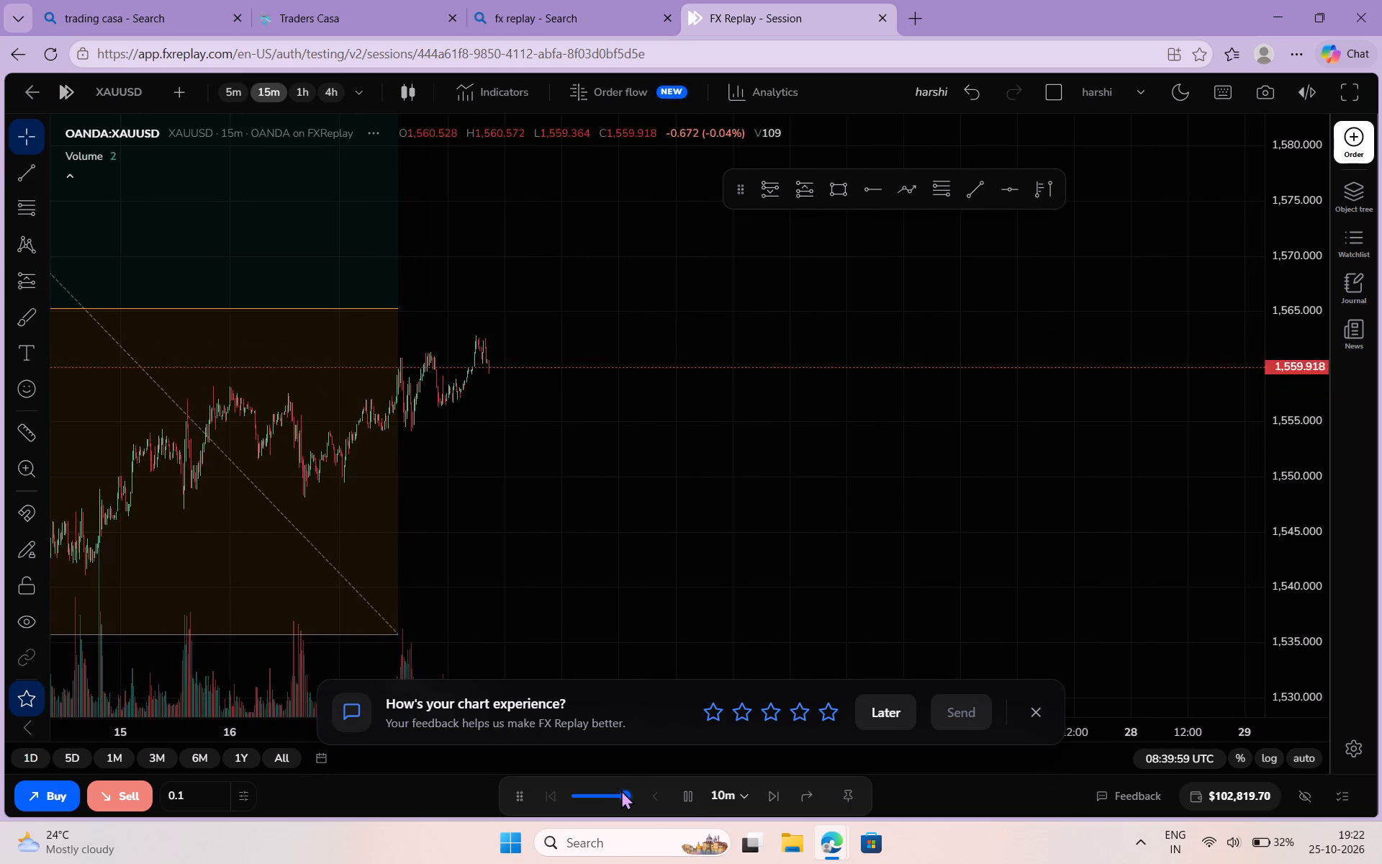
{"action": "left_click_drag", "start_coordinate": [621, 790], "coordinate": [645, 790]}
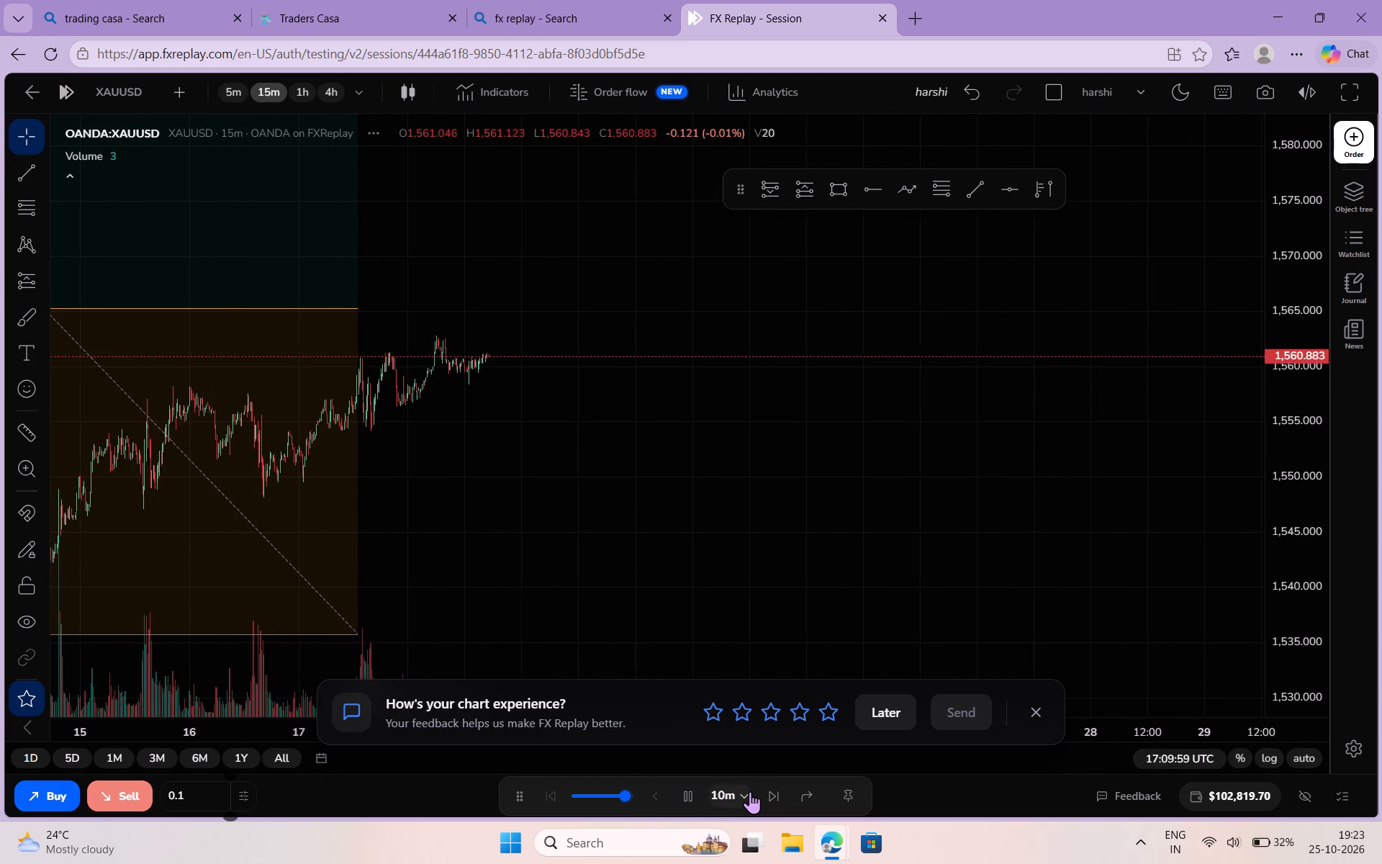
{"action": "left_click", "coordinate": [743, 792]}
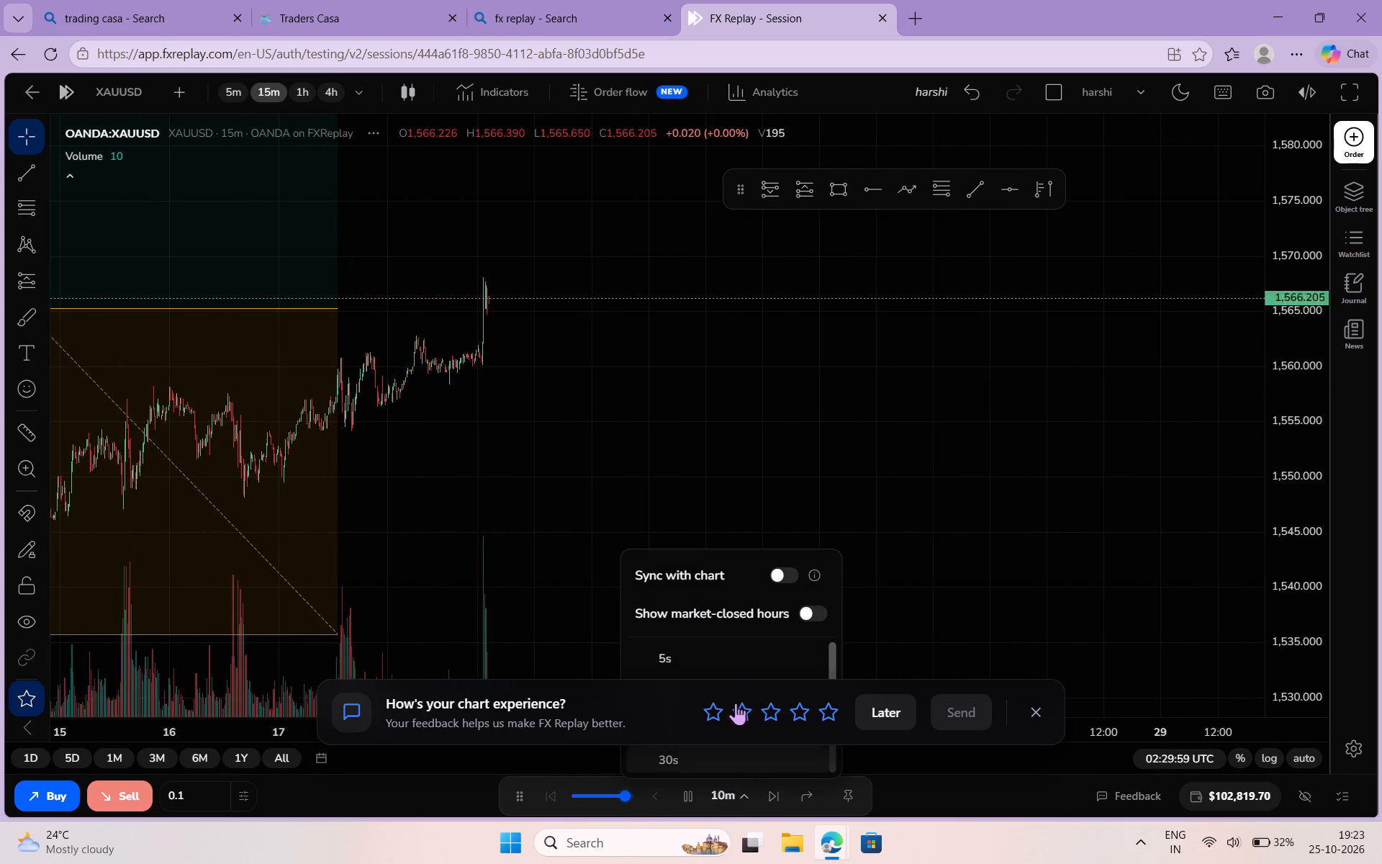
{"action": "scroll", "coordinate": [720, 639], "scroll_direction": "down", "scroll_amount": 2}
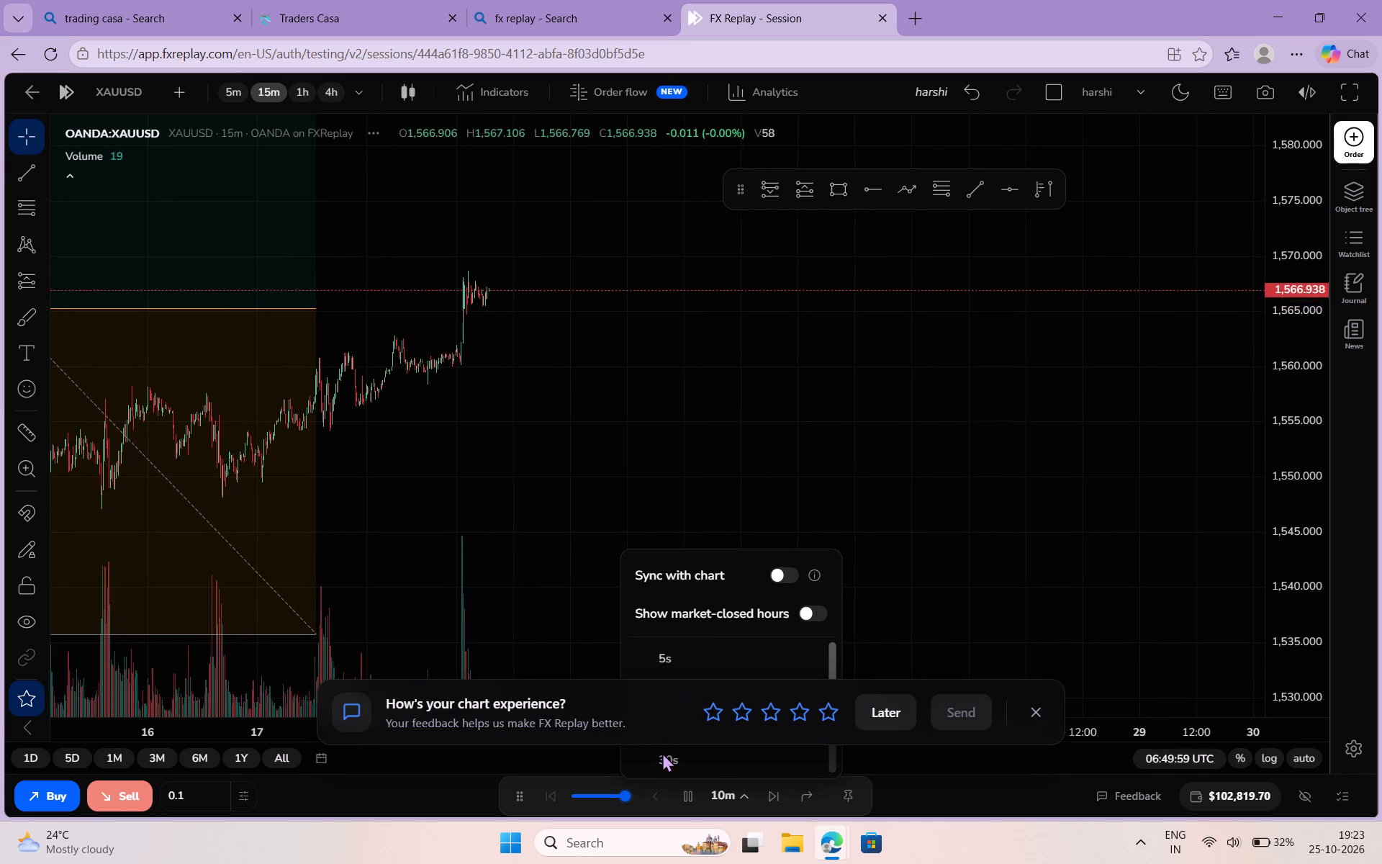
{"action": "left_click", "coordinate": [681, 790]}
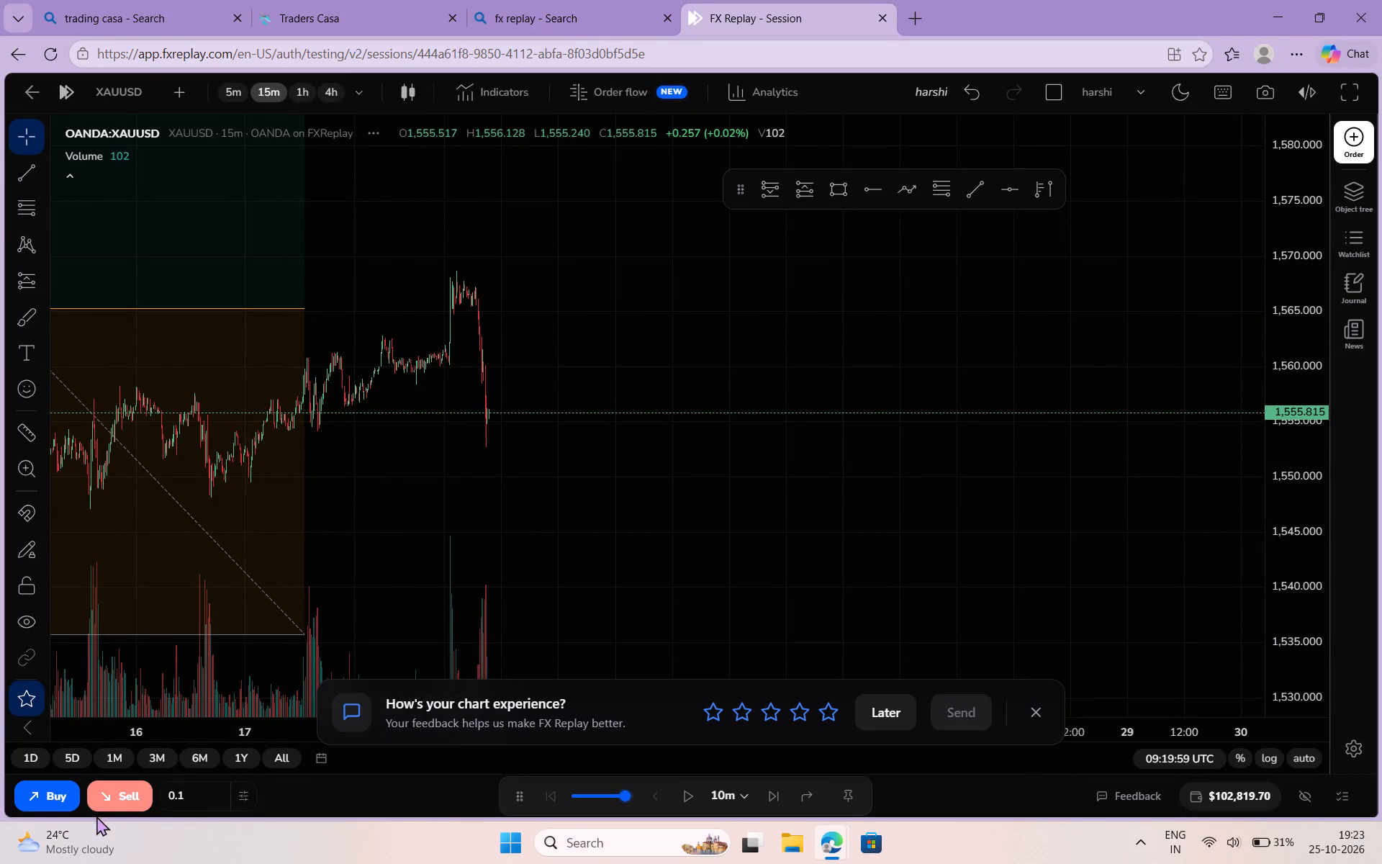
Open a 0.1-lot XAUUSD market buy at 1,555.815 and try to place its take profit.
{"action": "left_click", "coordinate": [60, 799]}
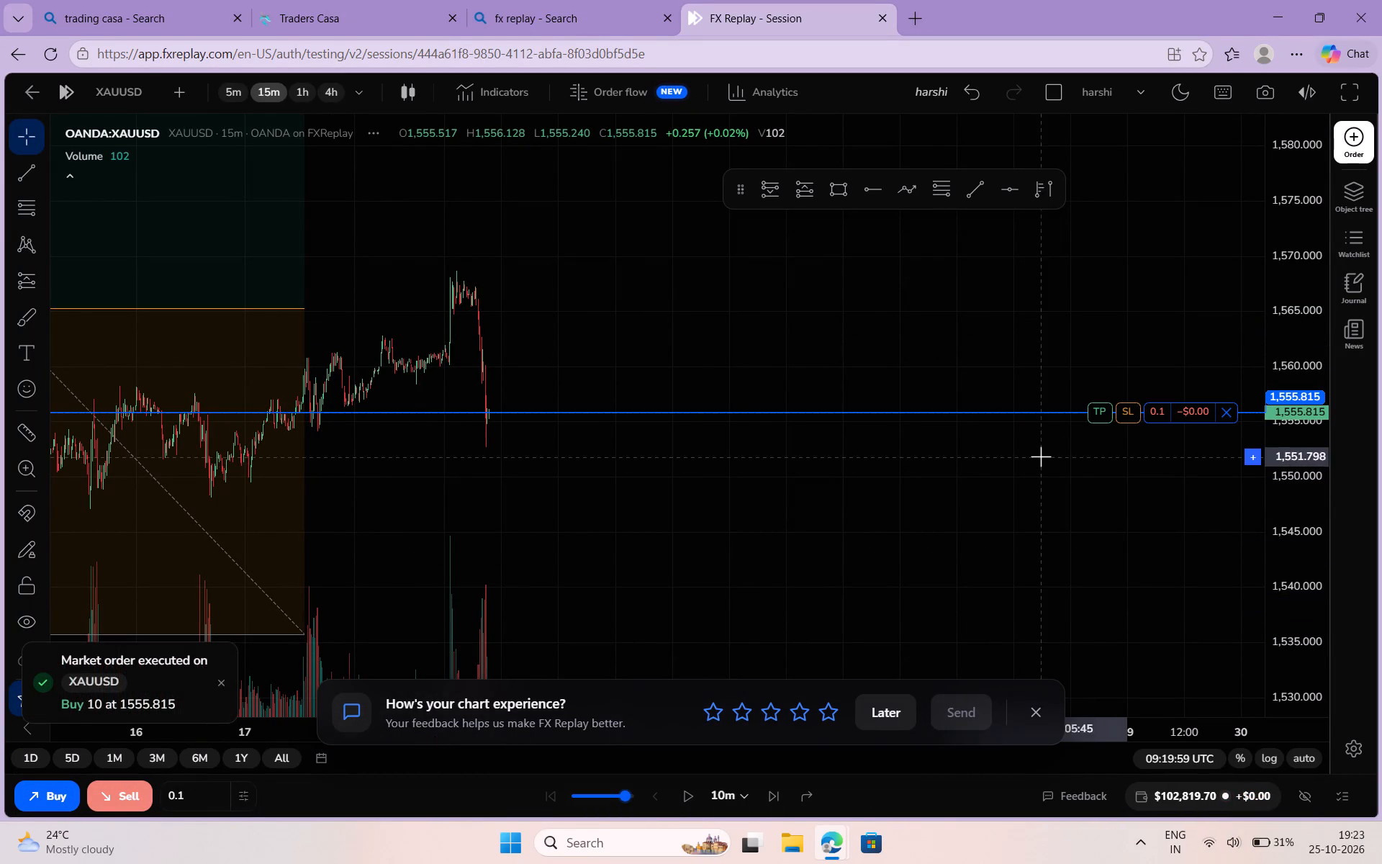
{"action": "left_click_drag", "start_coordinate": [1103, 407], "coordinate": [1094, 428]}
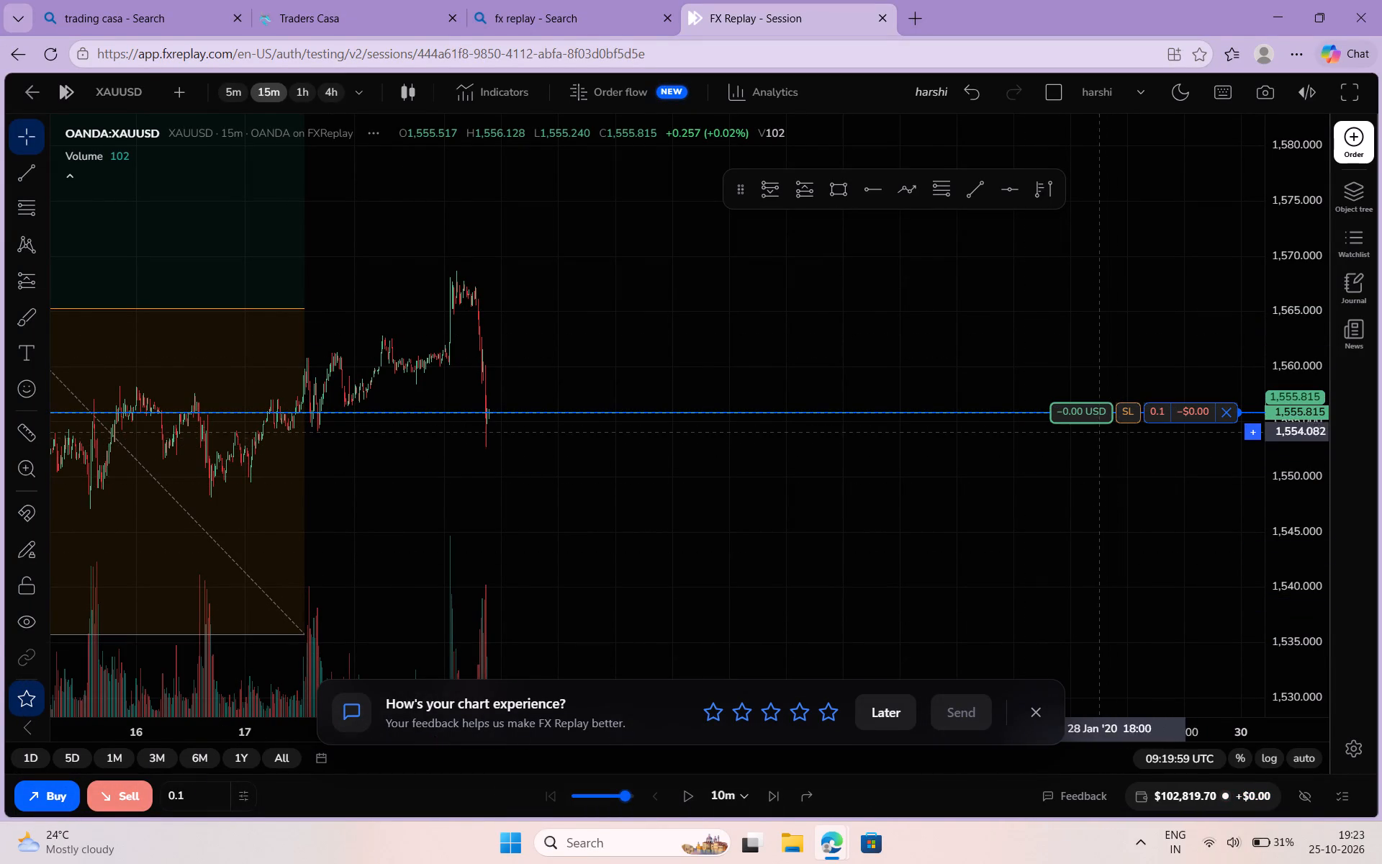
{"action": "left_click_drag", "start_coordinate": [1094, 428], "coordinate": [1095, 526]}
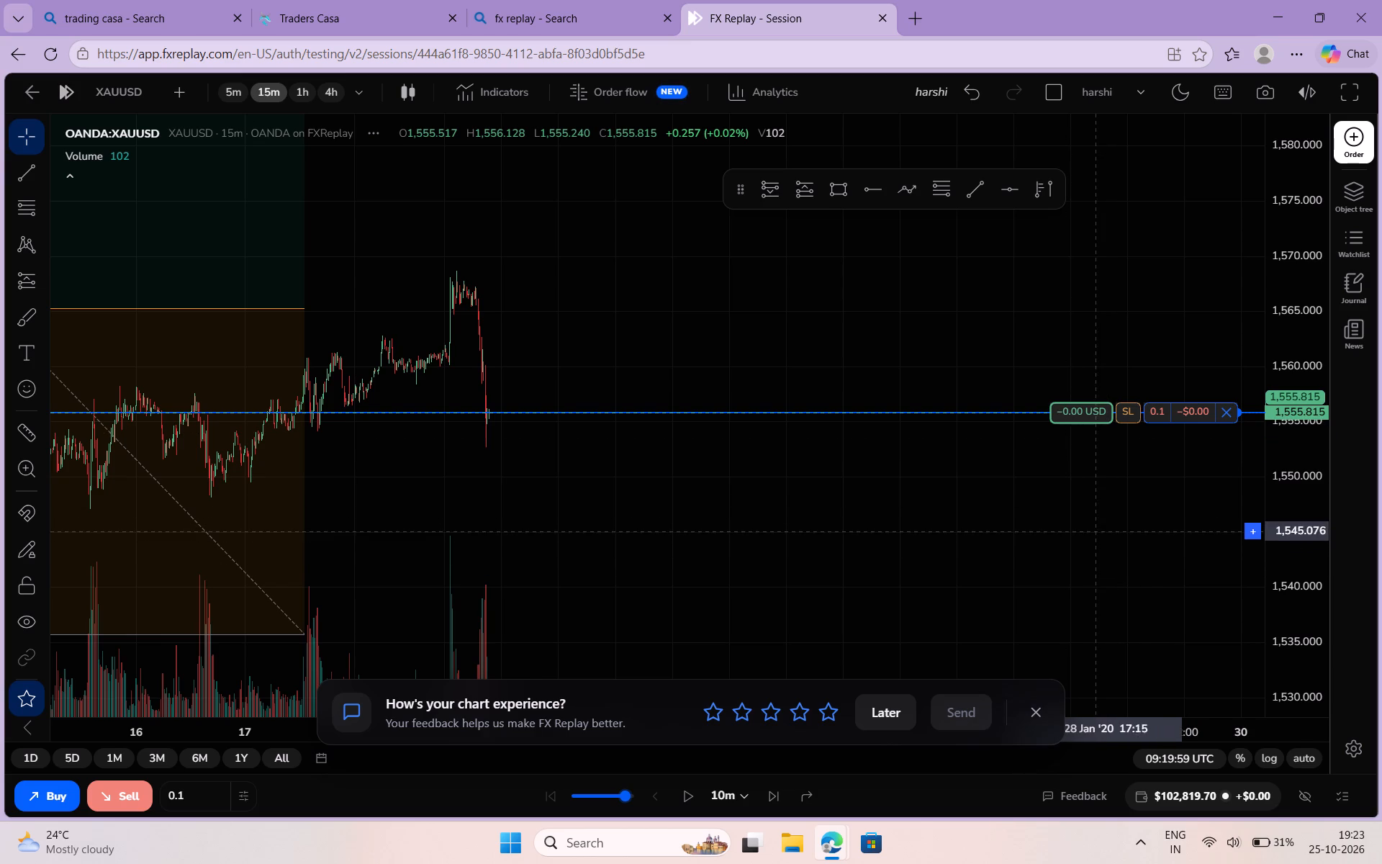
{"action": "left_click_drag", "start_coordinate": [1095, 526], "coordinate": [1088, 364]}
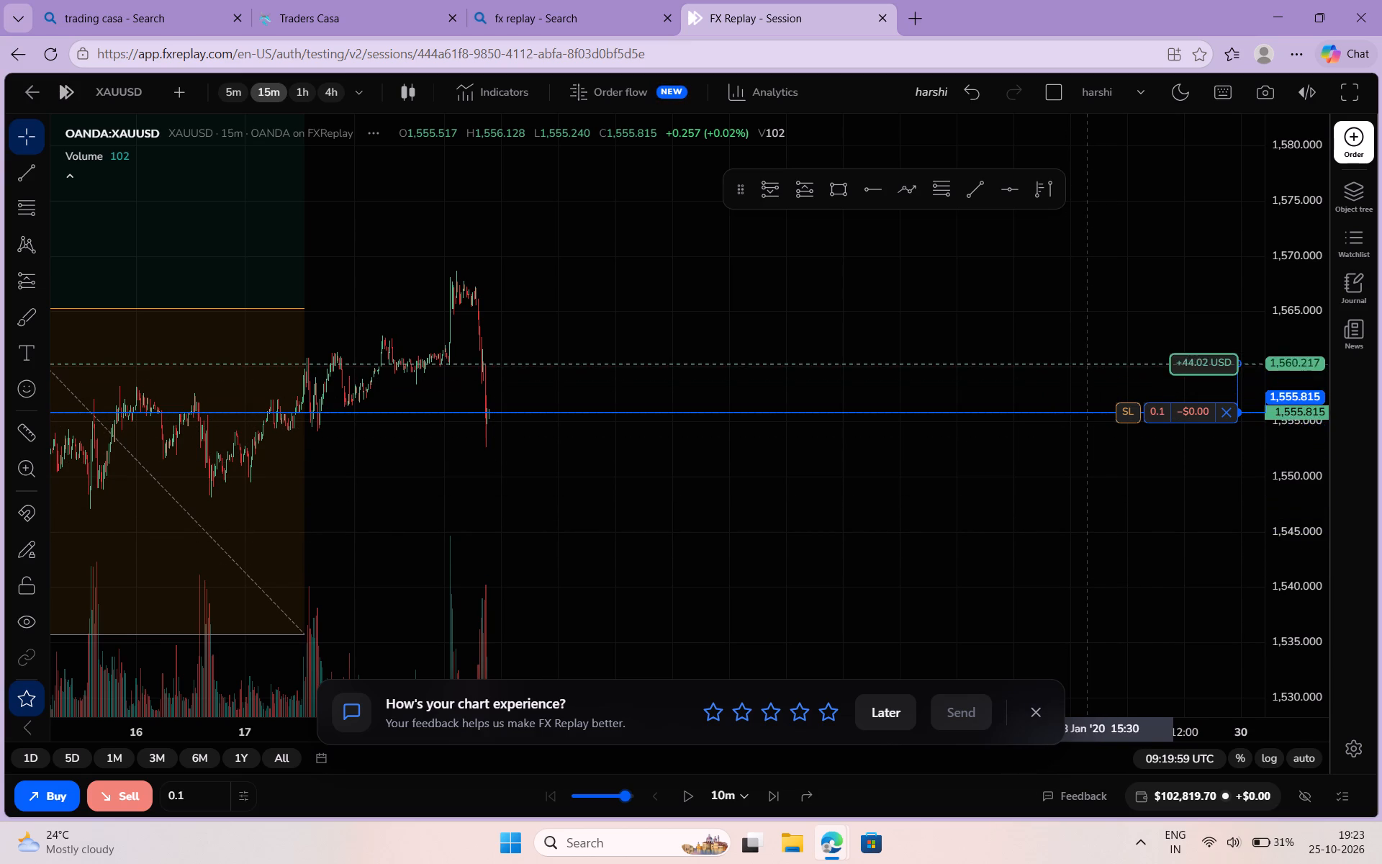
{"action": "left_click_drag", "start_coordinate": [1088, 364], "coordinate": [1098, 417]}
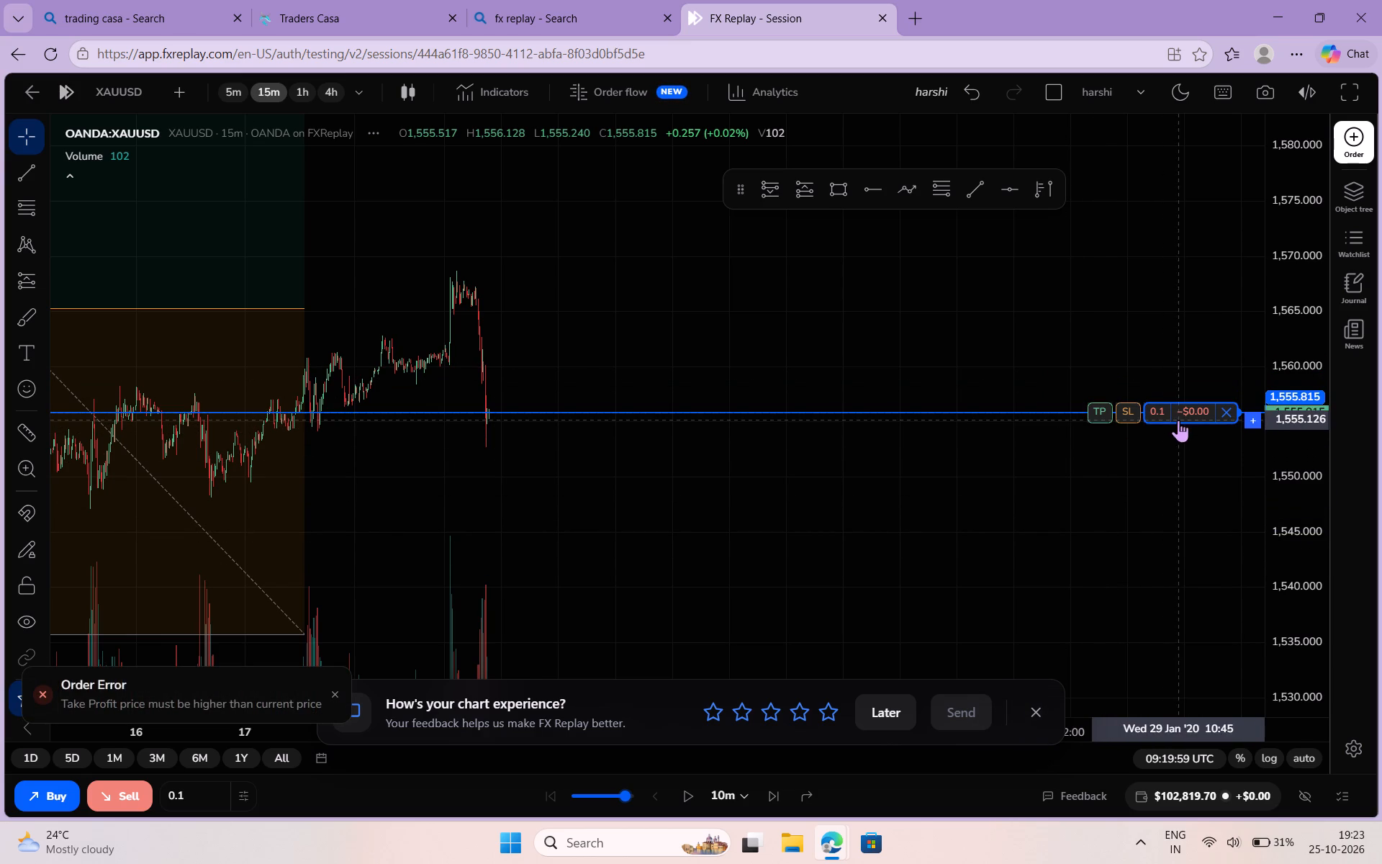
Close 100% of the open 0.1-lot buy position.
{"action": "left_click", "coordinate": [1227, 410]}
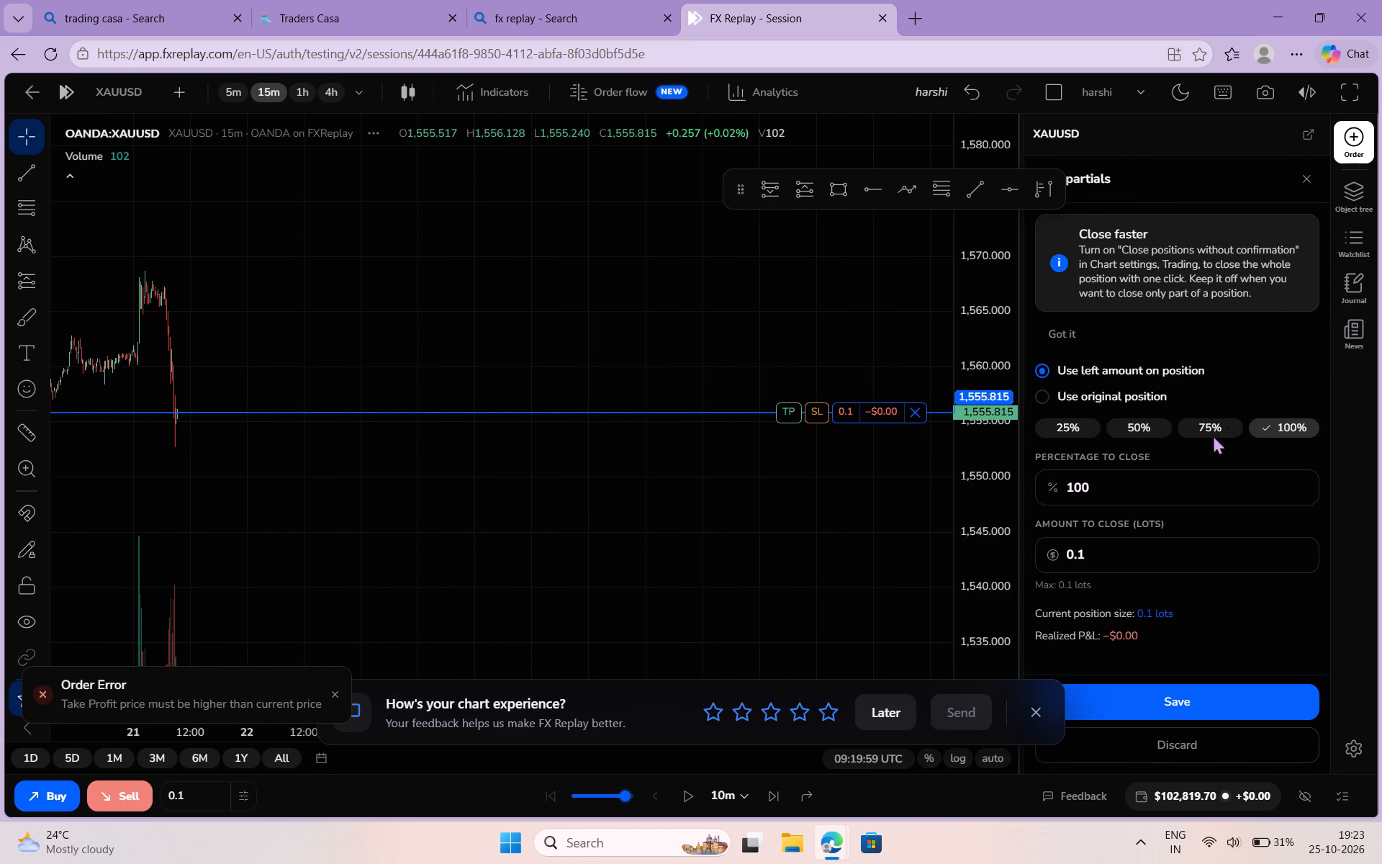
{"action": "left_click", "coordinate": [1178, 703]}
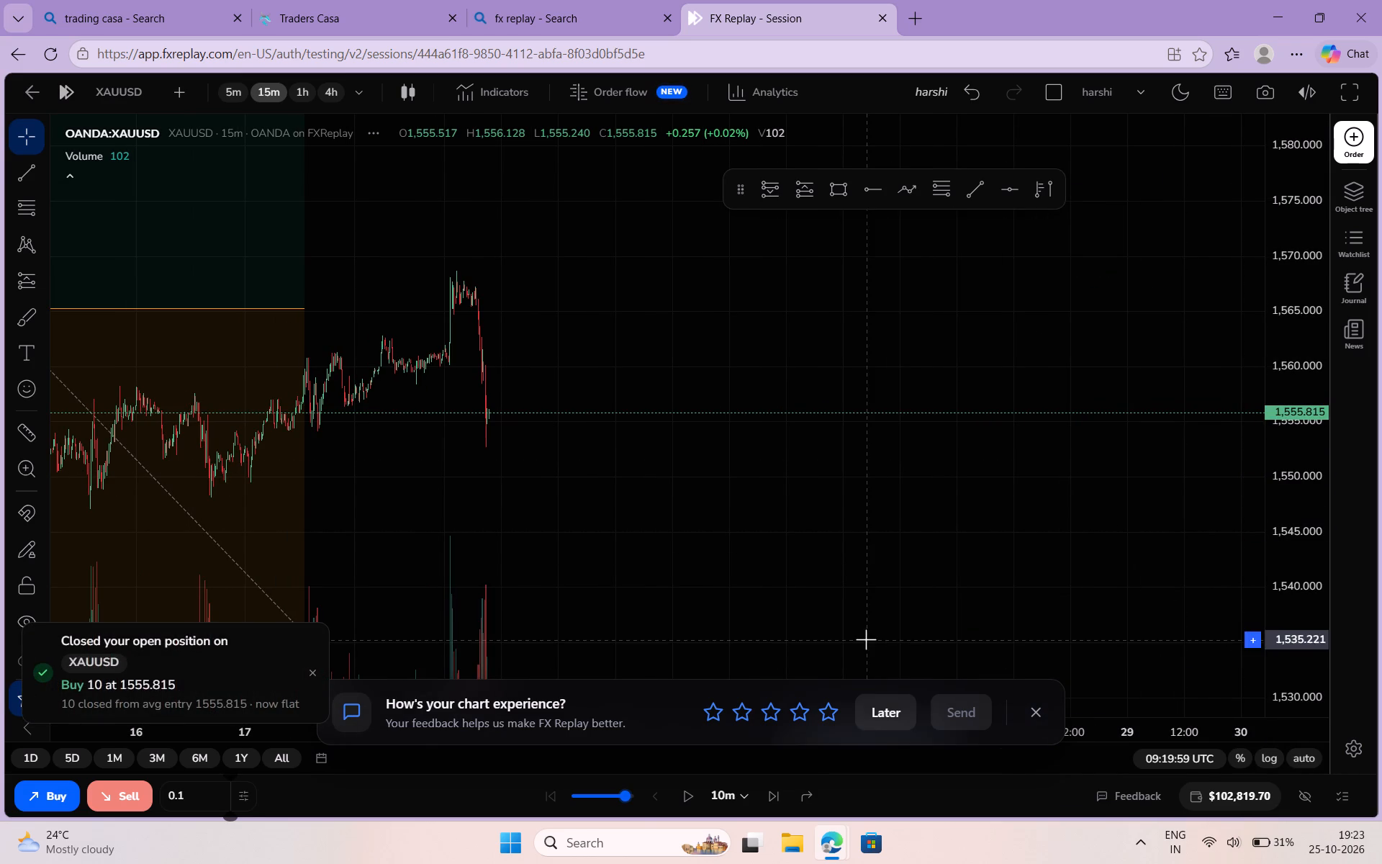
Open a 0.1-lot XAUUSD market sell at 1,555.815 and place its take profit at about 1,538.289.
{"action": "left_click", "coordinate": [119, 796]}
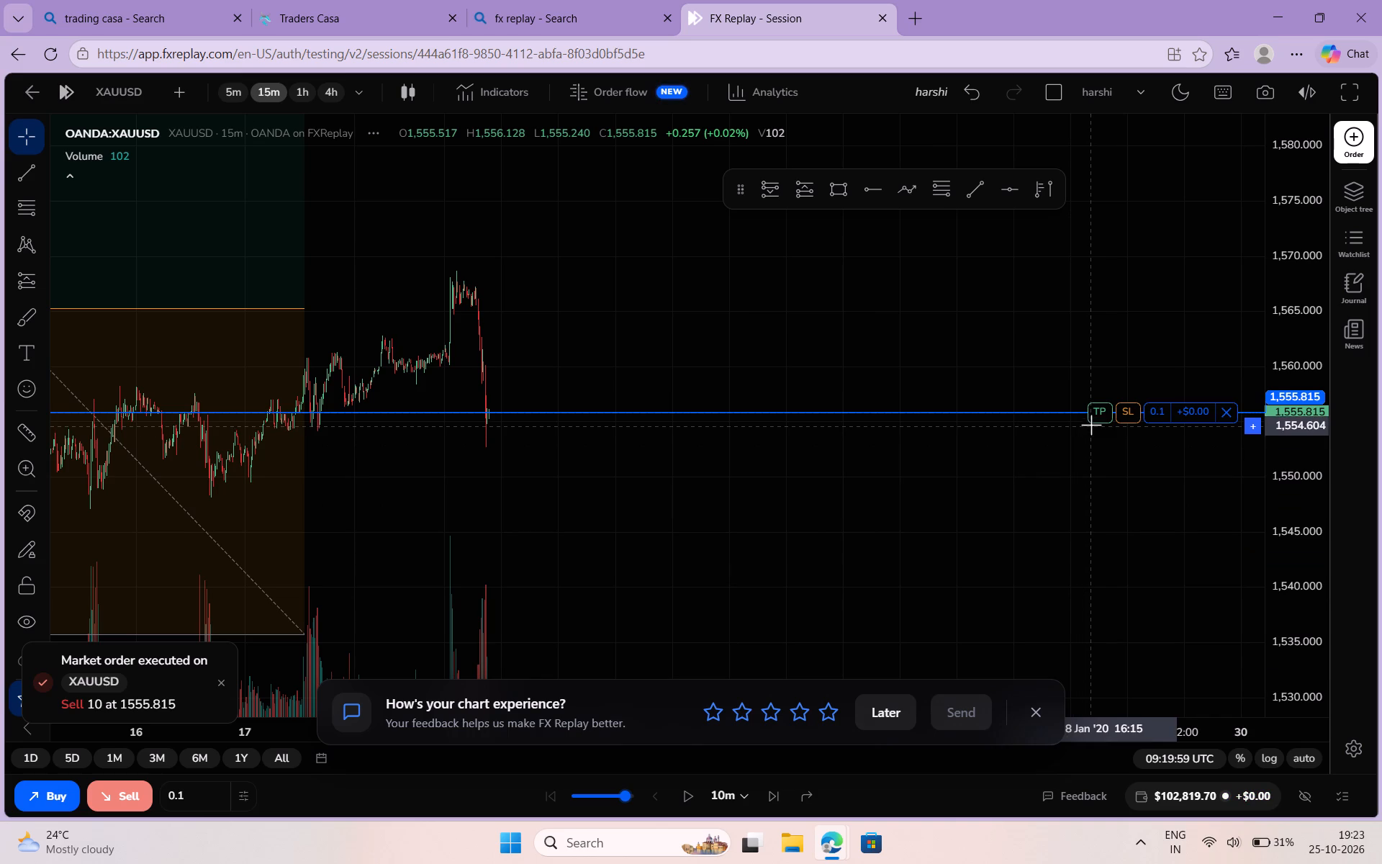
{"action": "left_click_drag", "start_coordinate": [1110, 409], "coordinate": [1147, 492]}
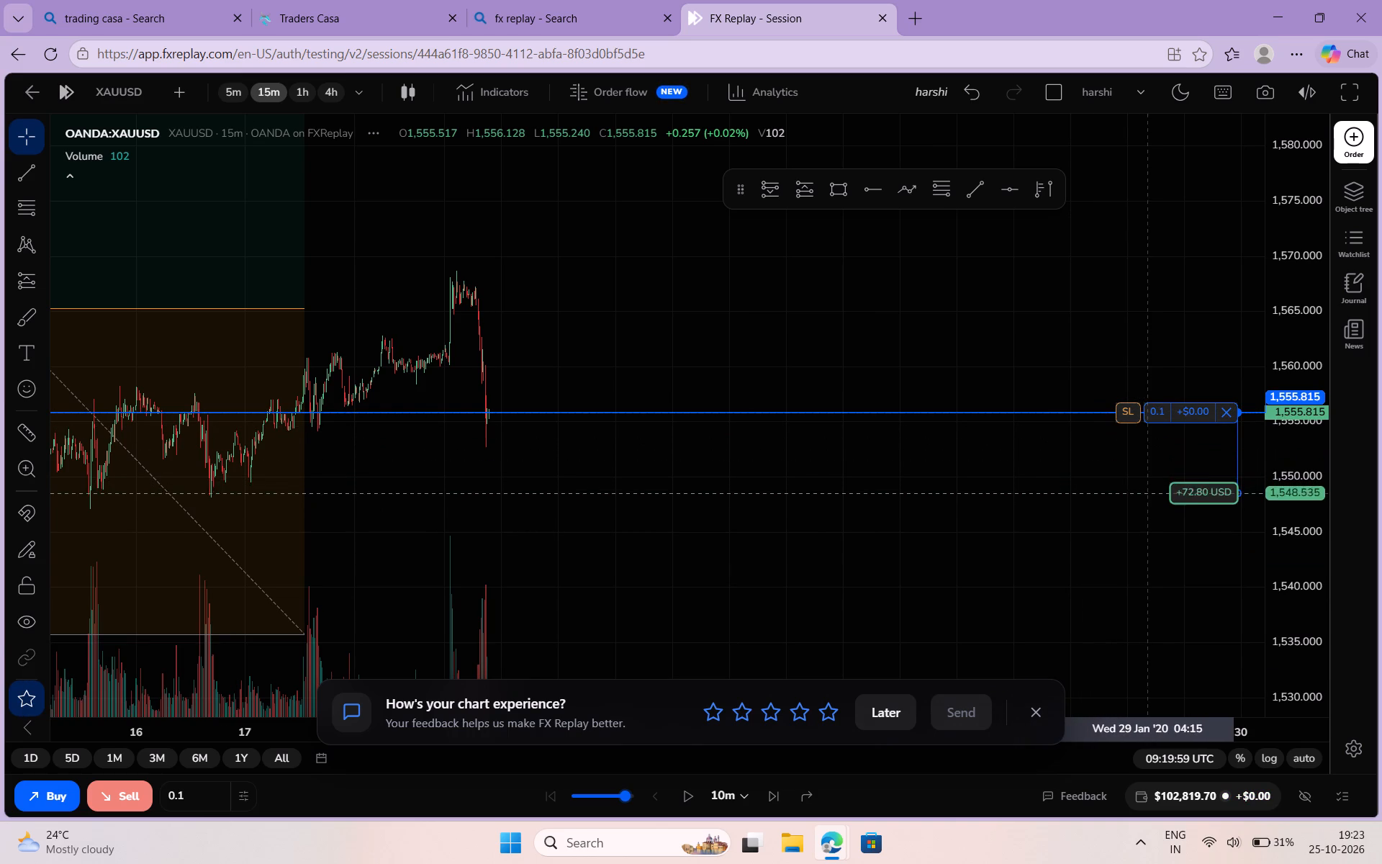
{"action": "left_click_drag", "start_coordinate": [1147, 492], "coordinate": [1174, 564]}
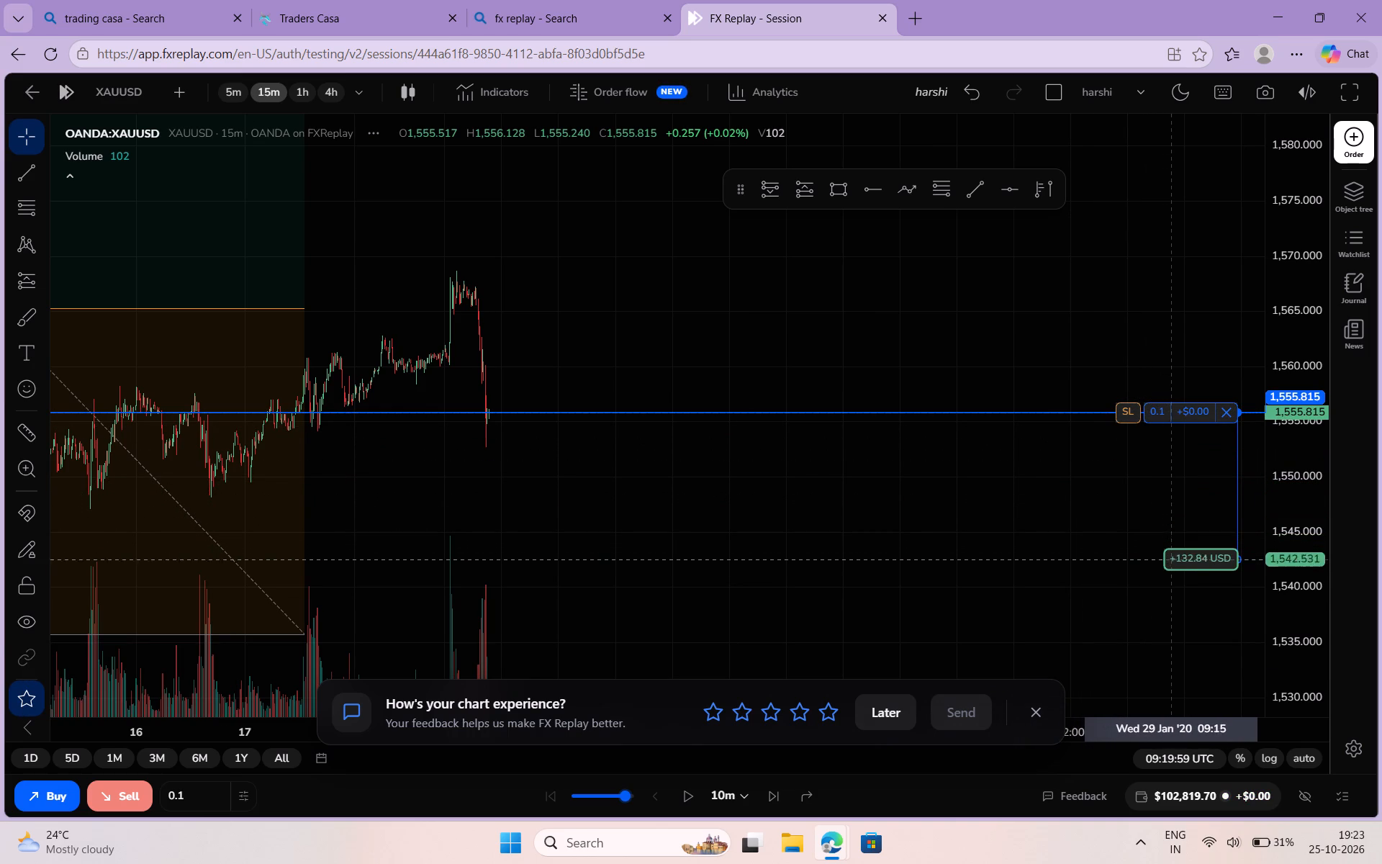
{"action": "left_click_drag", "start_coordinate": [1174, 564], "coordinate": [1182, 603]}
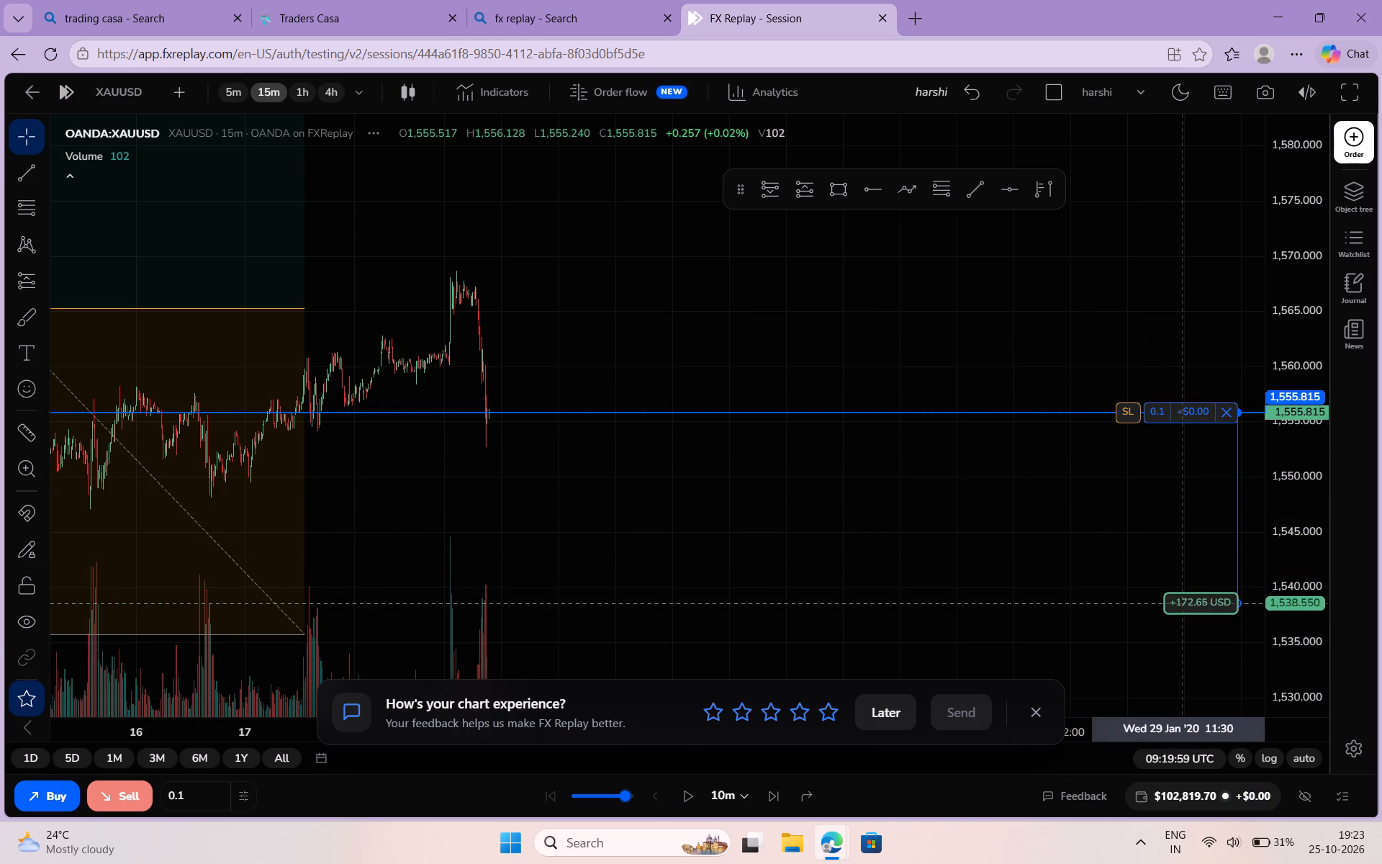
{"action": "left_click_drag", "start_coordinate": [1182, 603], "coordinate": [1185, 606]}
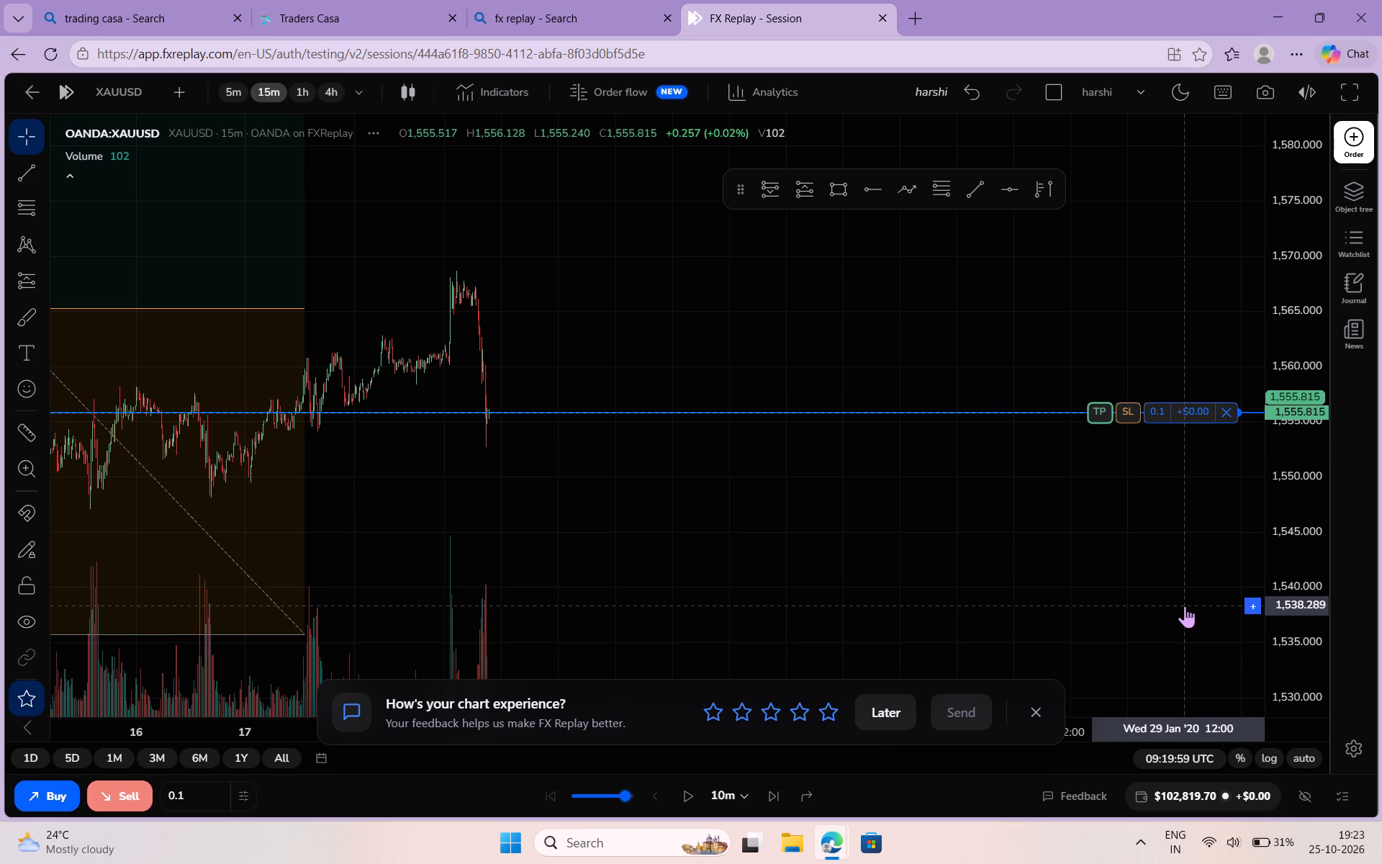
{"action": "left_click", "coordinate": [1185, 606]}
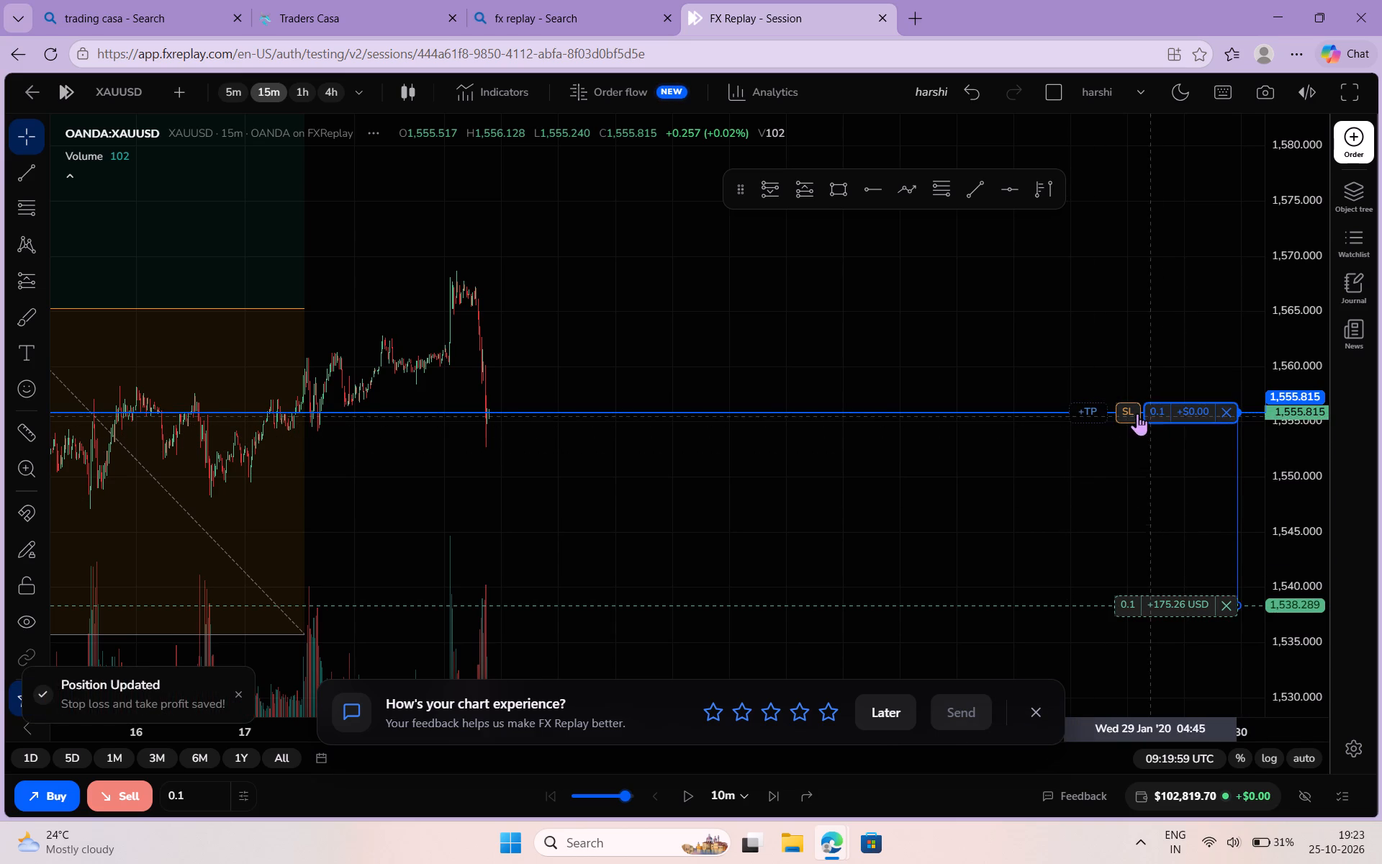
Place the open sell position's stop loss above the entry at about 1,561.587.
{"action": "left_click_drag", "start_coordinate": [1129, 412], "coordinate": [1163, 348]}
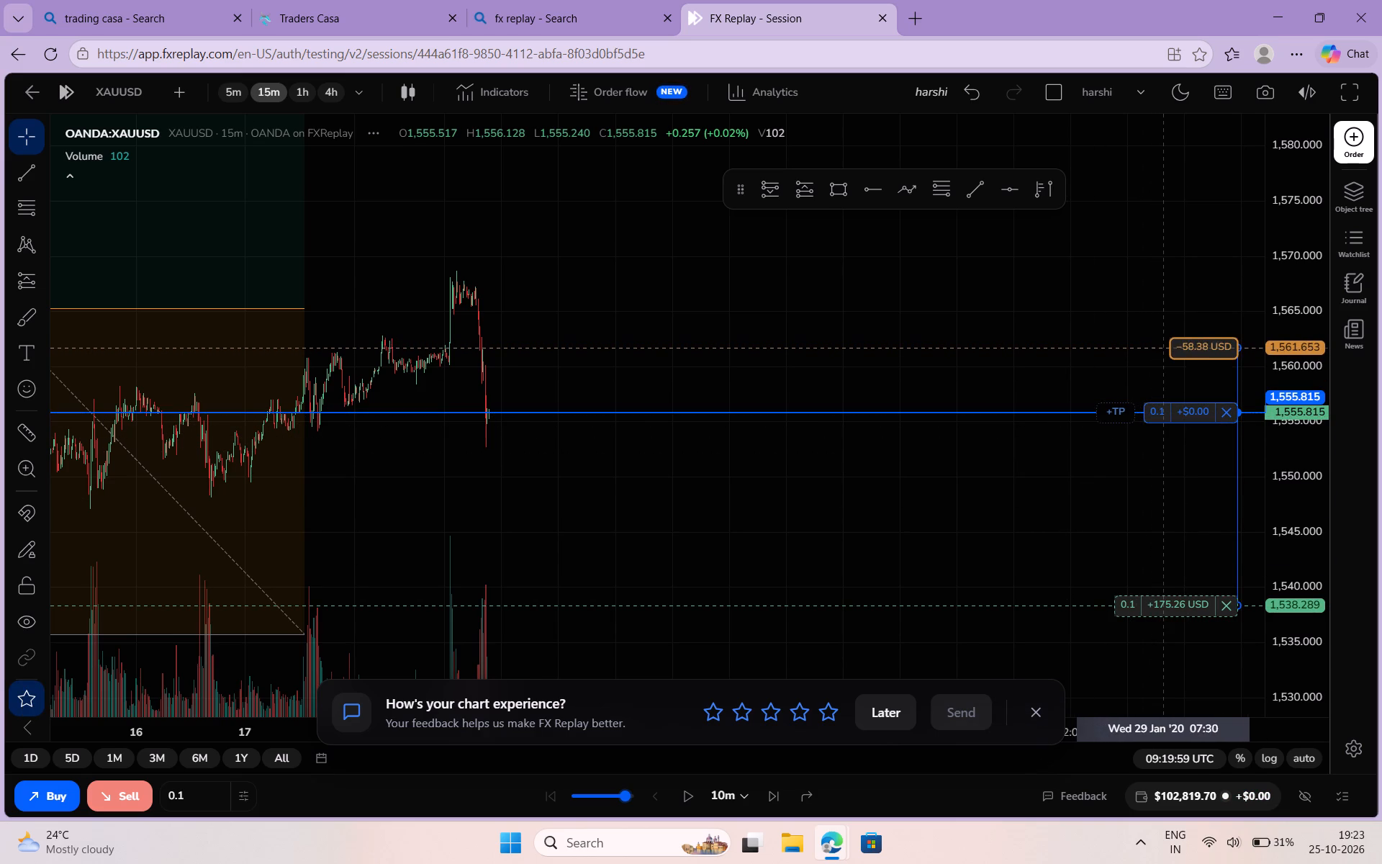
{"action": "left_click_drag", "start_coordinate": [1163, 348], "coordinate": [1163, 348]}
{"action": "left_click", "coordinate": [1163, 348]}
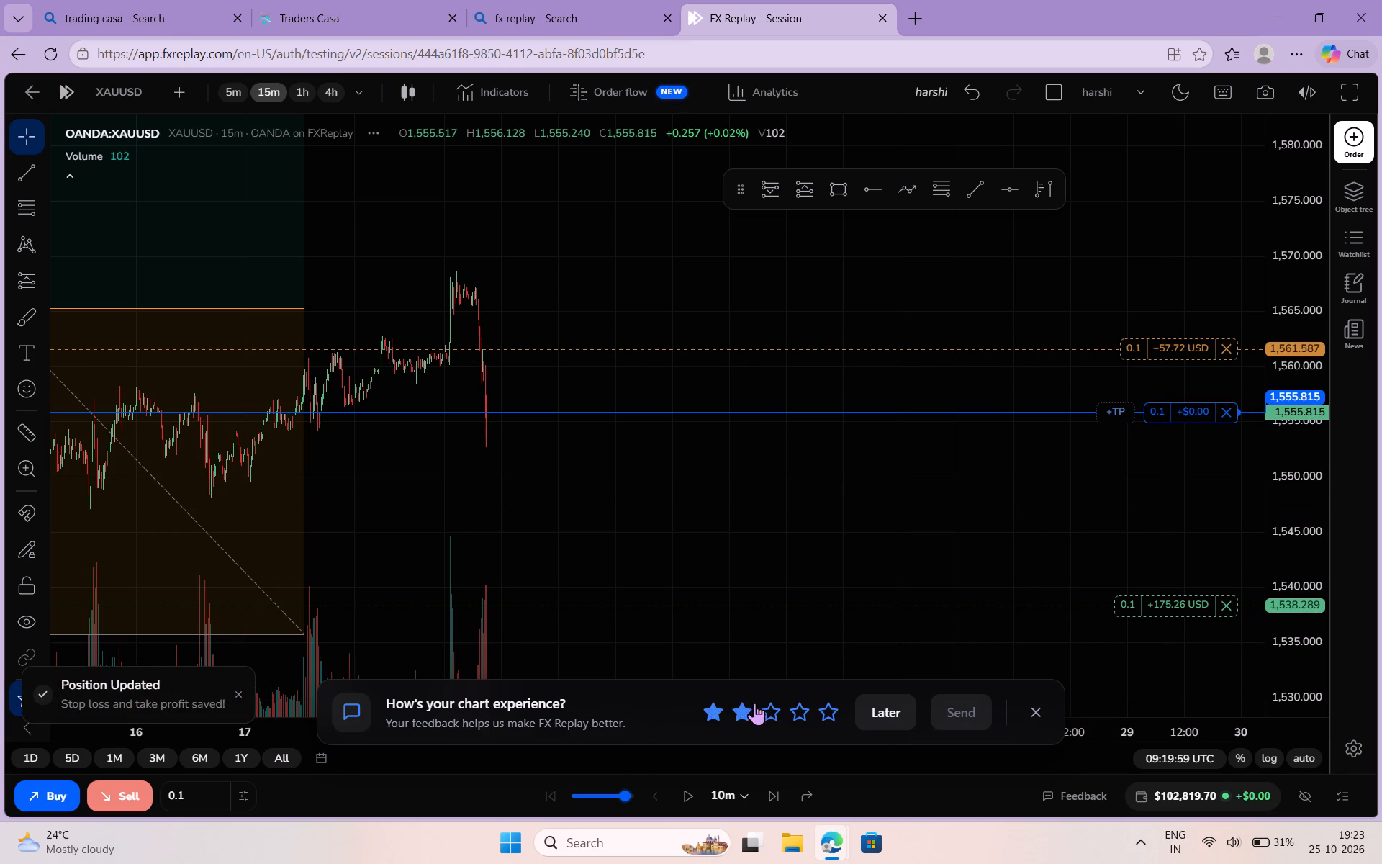
Advance the replay past the rise through the stop loss level and pause it after price falls back to about 1,554.568.
{"action": "left_click", "coordinate": [687, 796]}
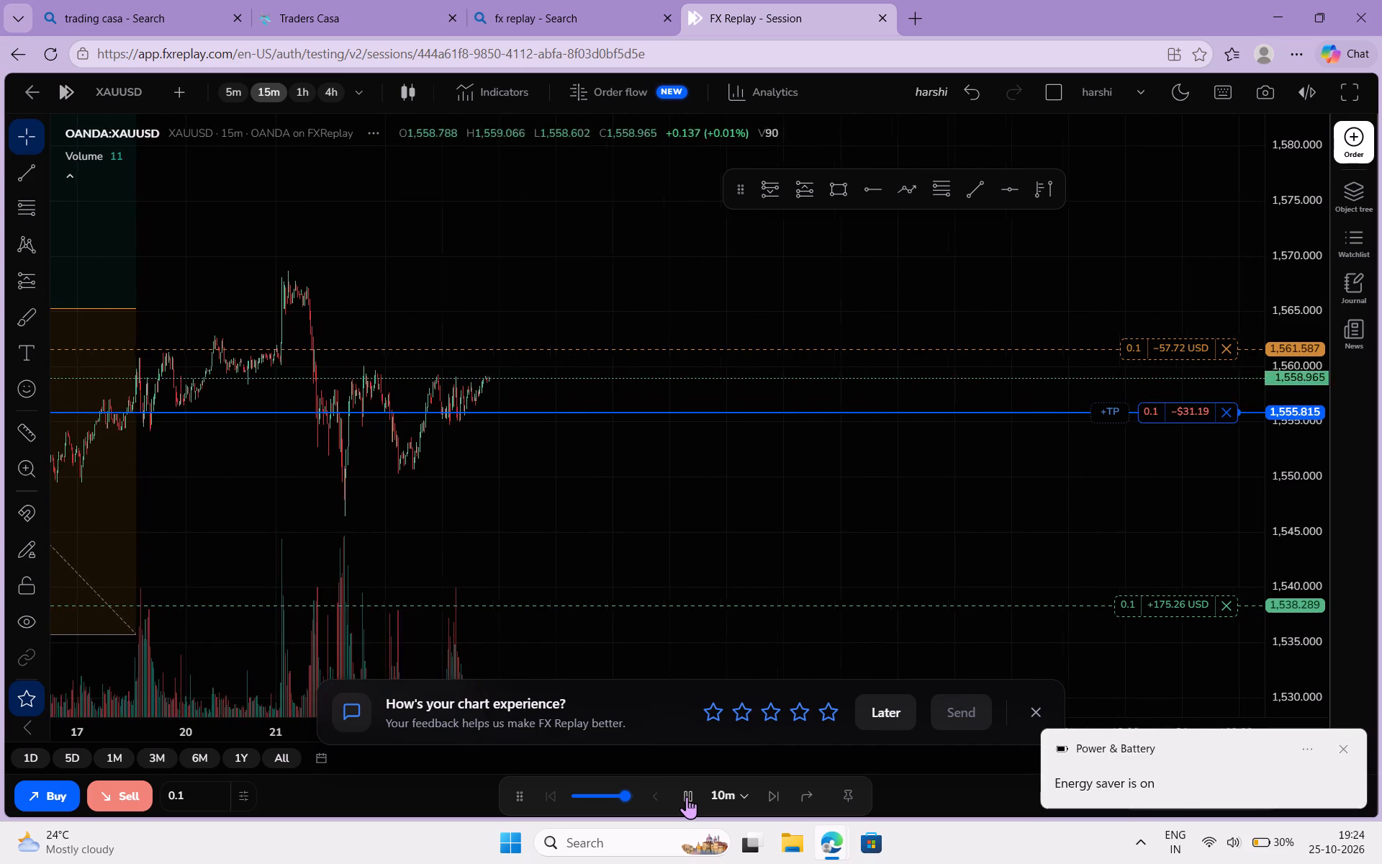
{"action": "left_click", "coordinate": [687, 796]}
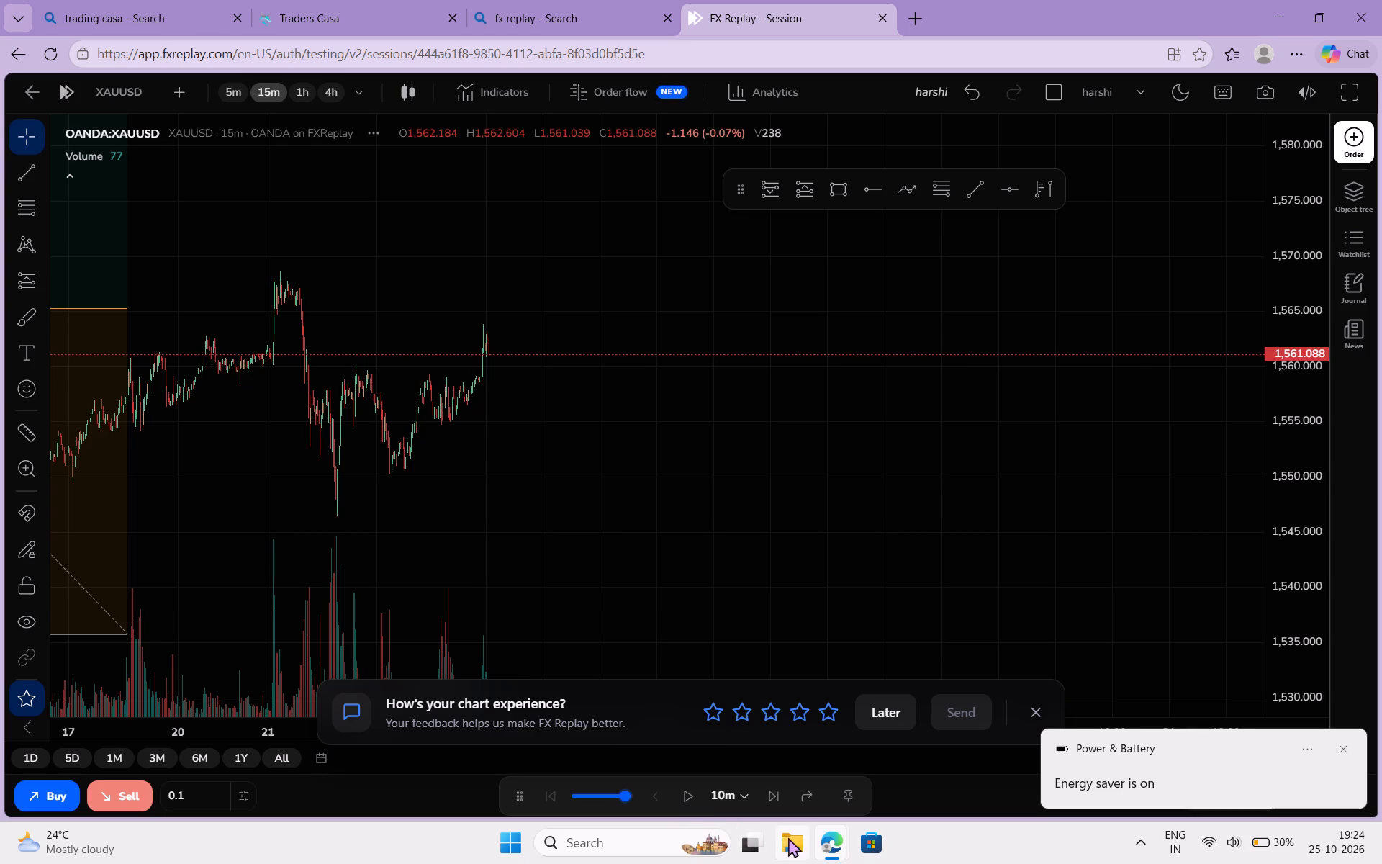
{"action": "left_click", "coordinate": [687, 784]}
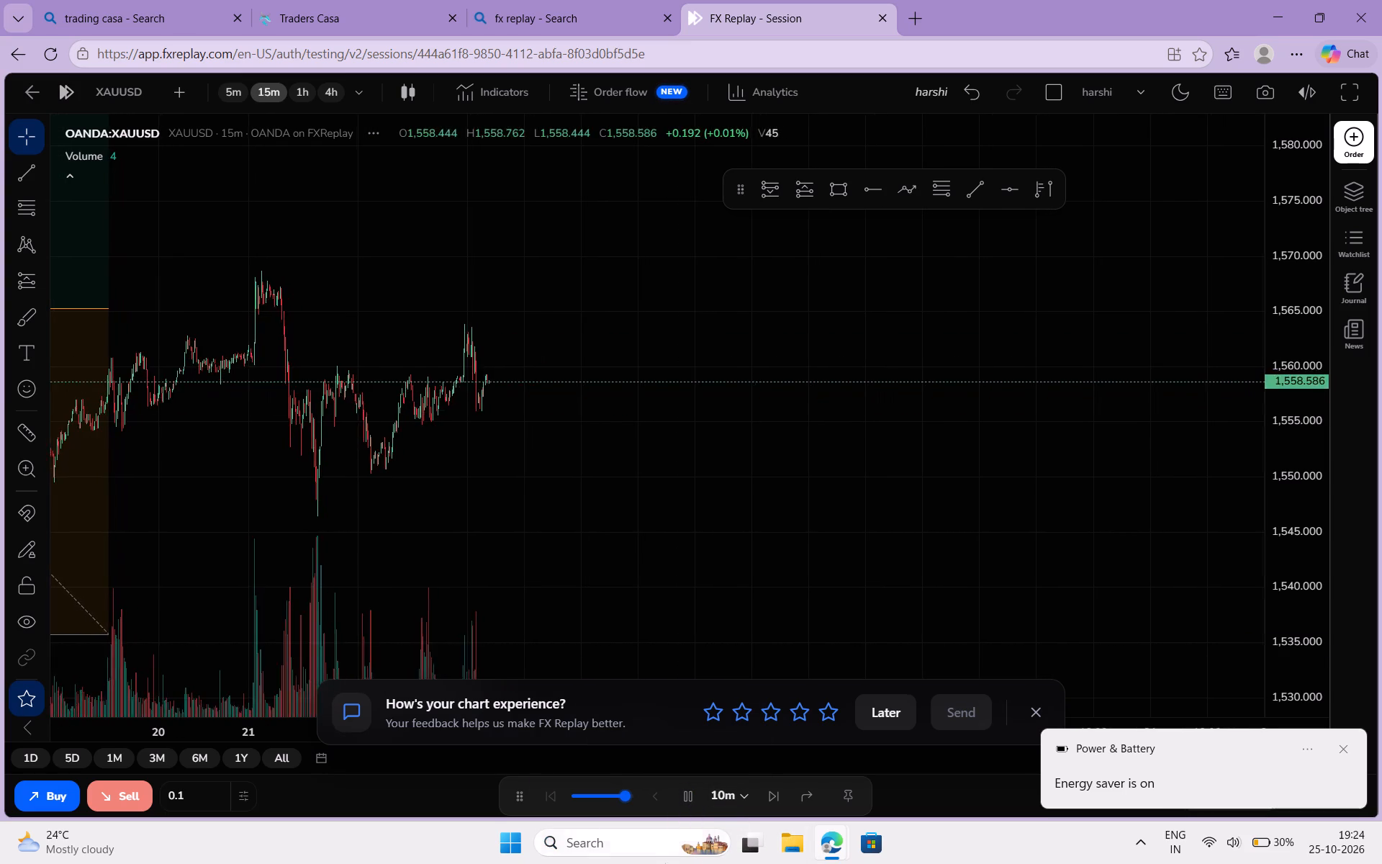
{"action": "left_click", "coordinate": [685, 805]}
Launch the recently added Kuro app.
{"action": "left_click", "coordinate": [505, 855]}
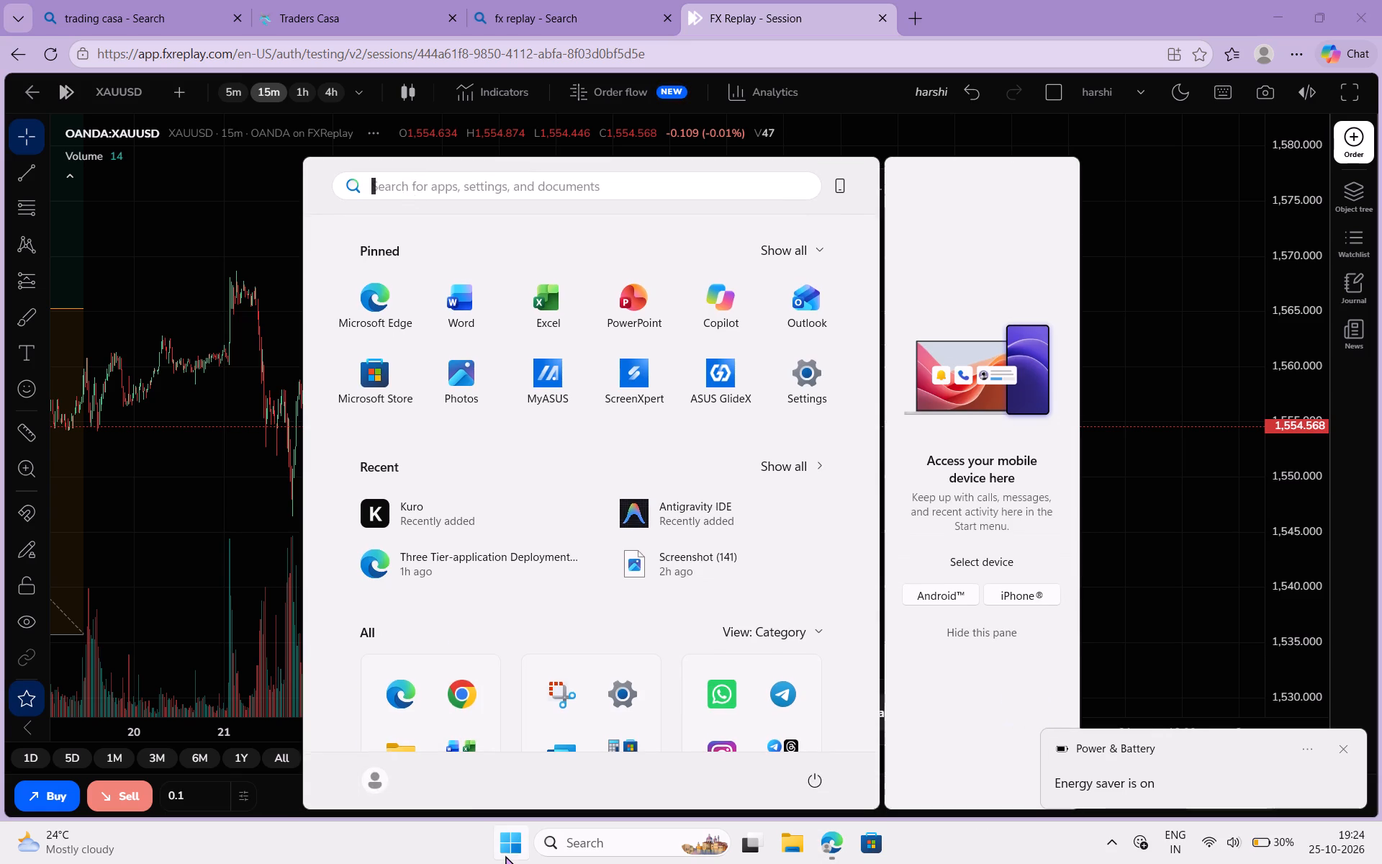
{"action": "left_click", "coordinate": [474, 519]}
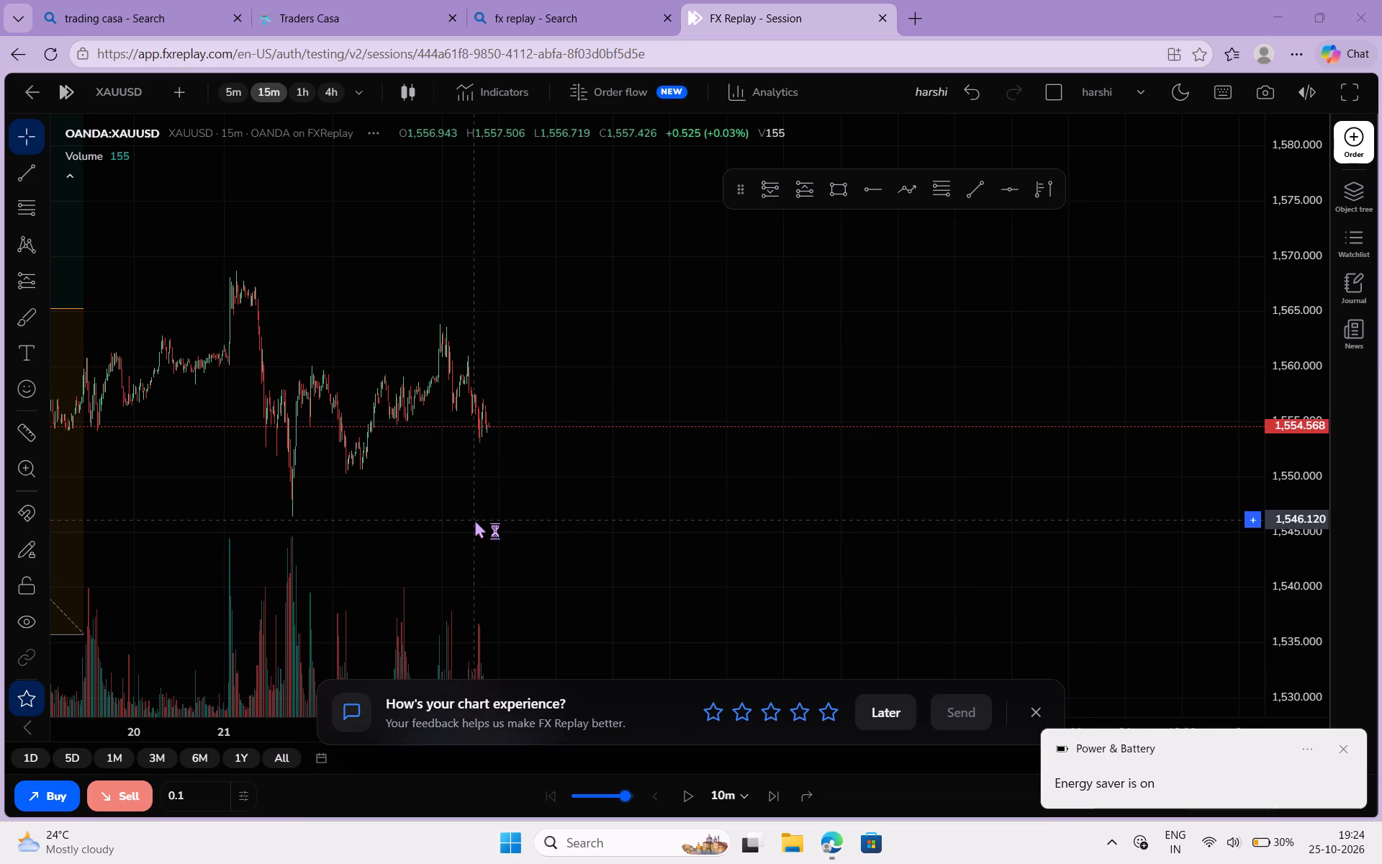